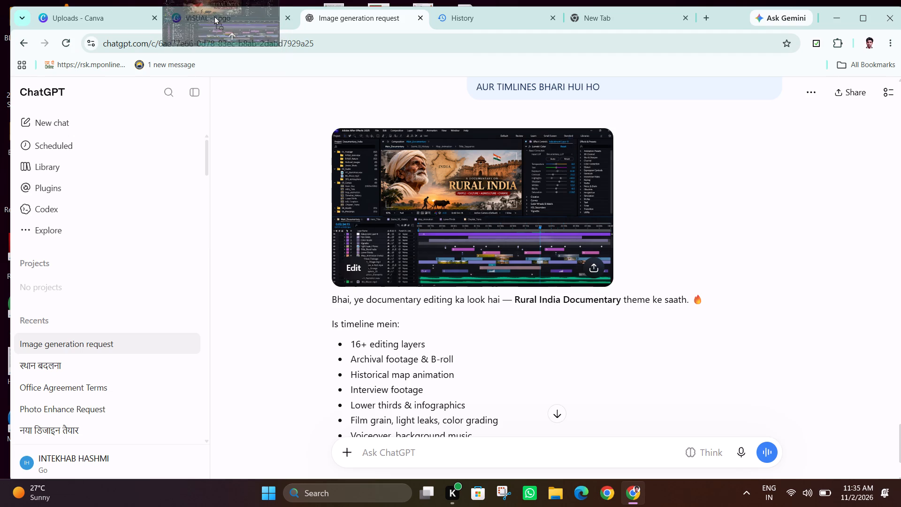
left_click_drag(214, 16, 537, 220)
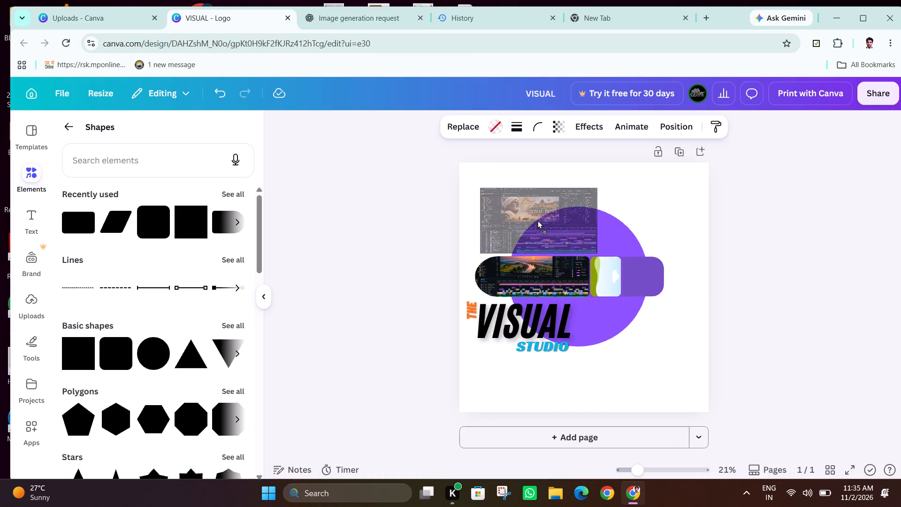
left_click_drag(537, 220, 494, 194)
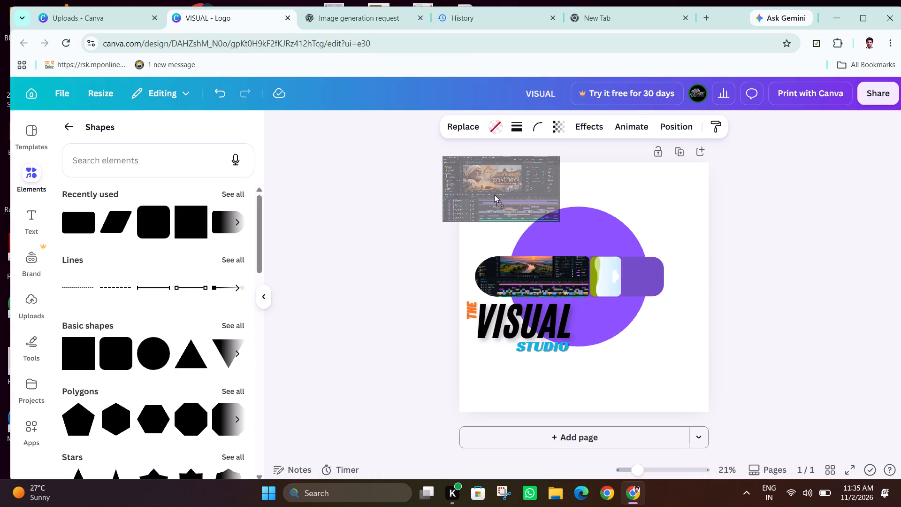
left_click_drag(494, 194, 494, 193)
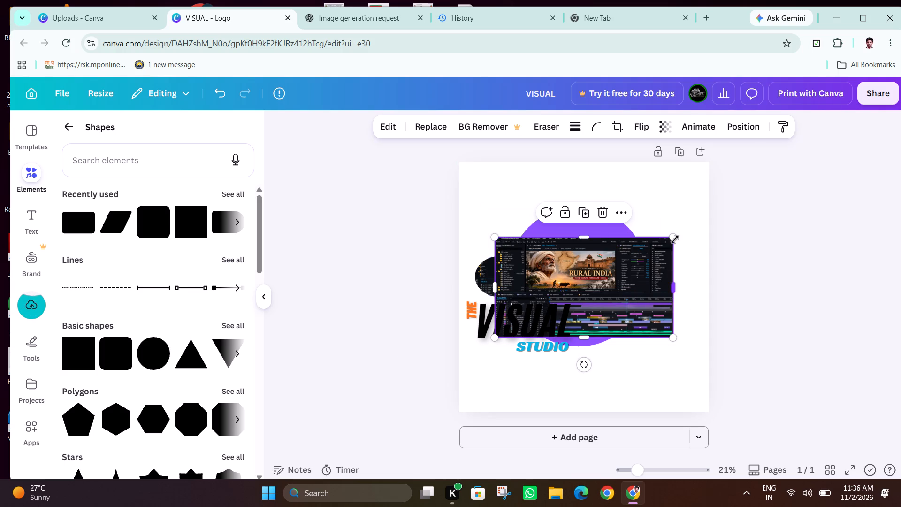
Shrink the Rural India image and move it to the page's upper-left corner, clear of the logo elements.
left_click_drag(674, 237, 624, 257)
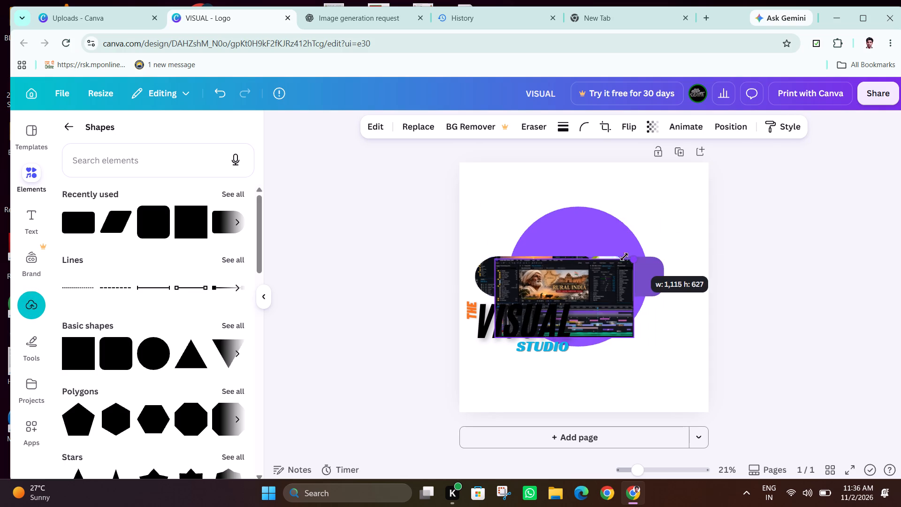
left_click_drag(624, 257, 584, 262)
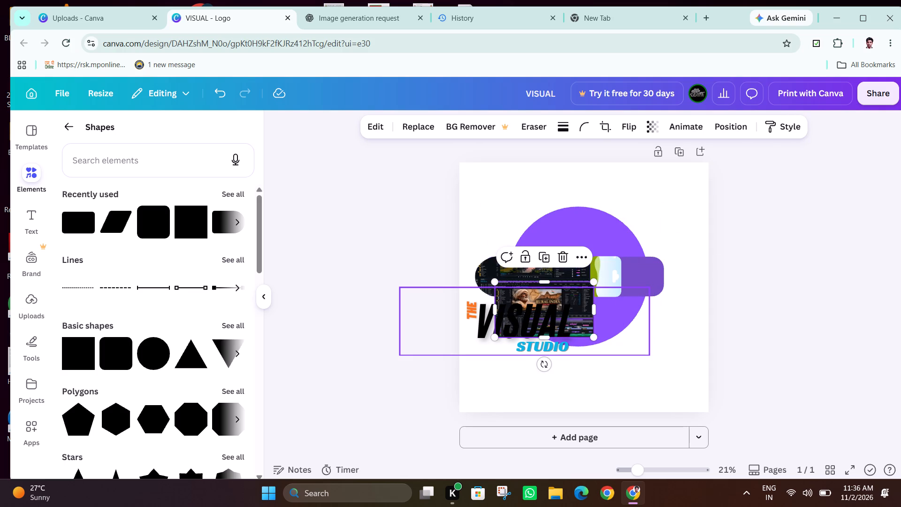
left_click(535, 309)
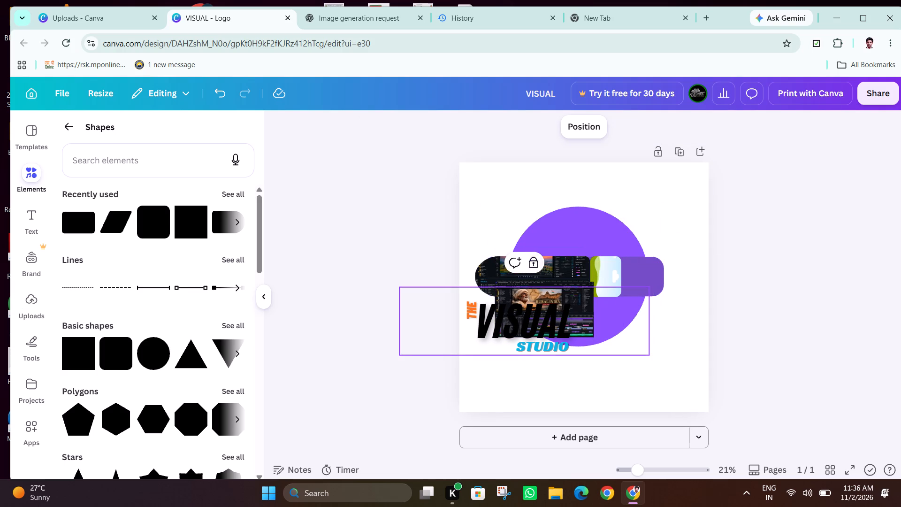
left_click(512, 328)
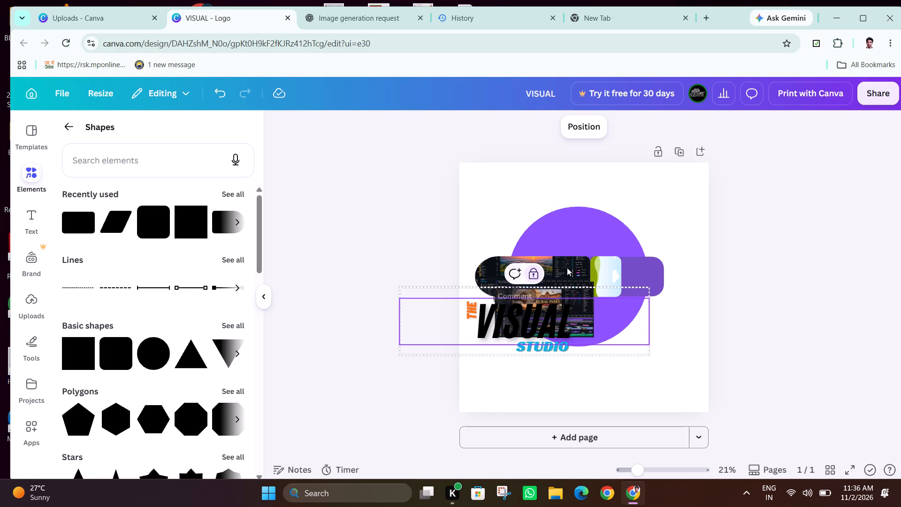
left_click(573, 263)
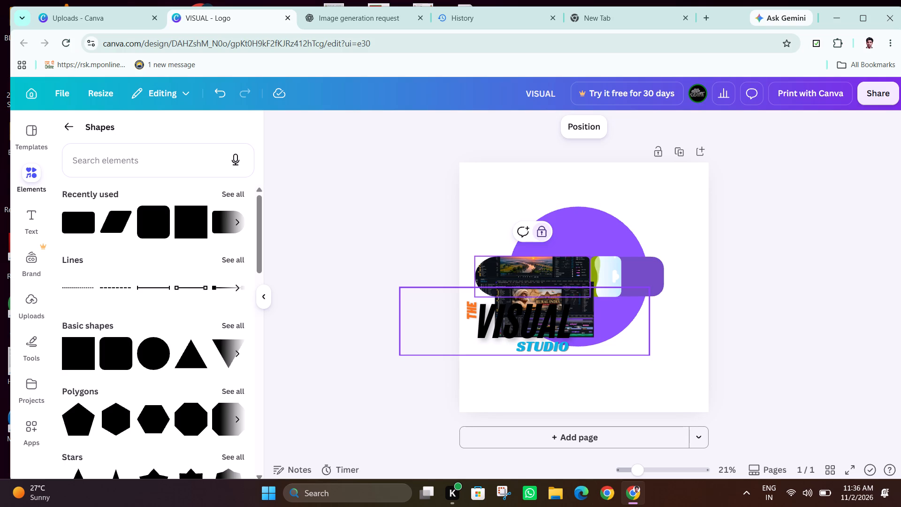
left_click(511, 296)
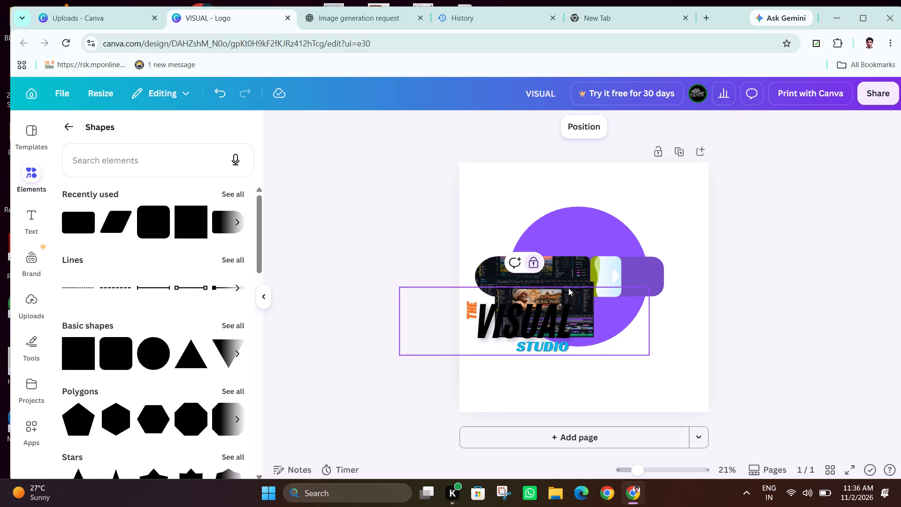
left_click(565, 285)
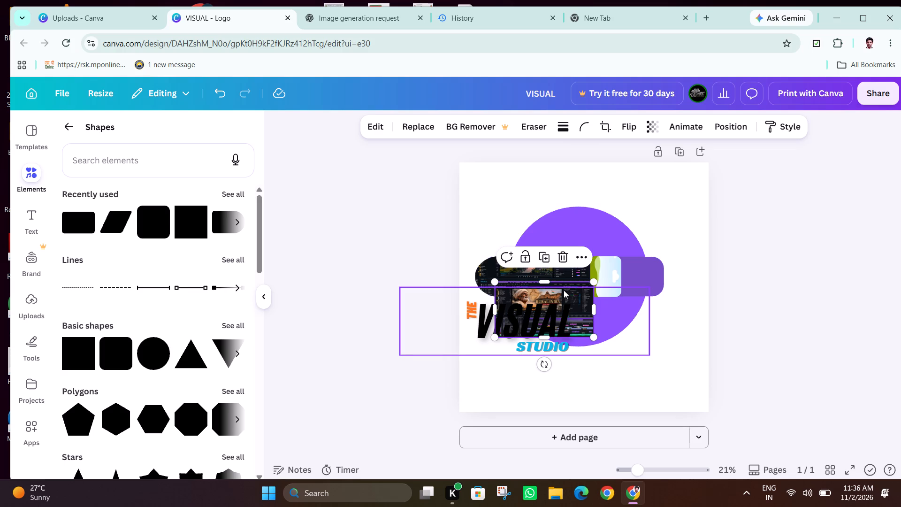
left_click_drag(566, 286, 569, 275)
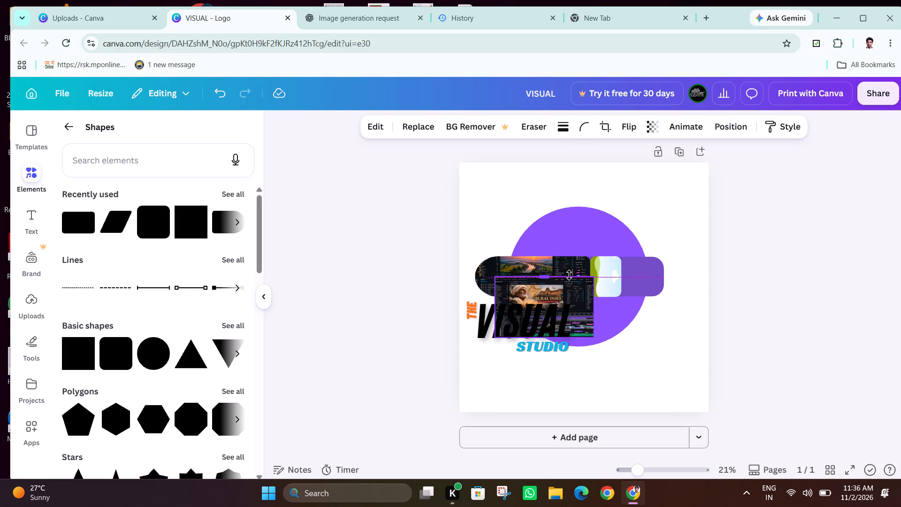
left_click_drag(569, 275, 569, 274)
left_click_drag(555, 290, 572, 244)
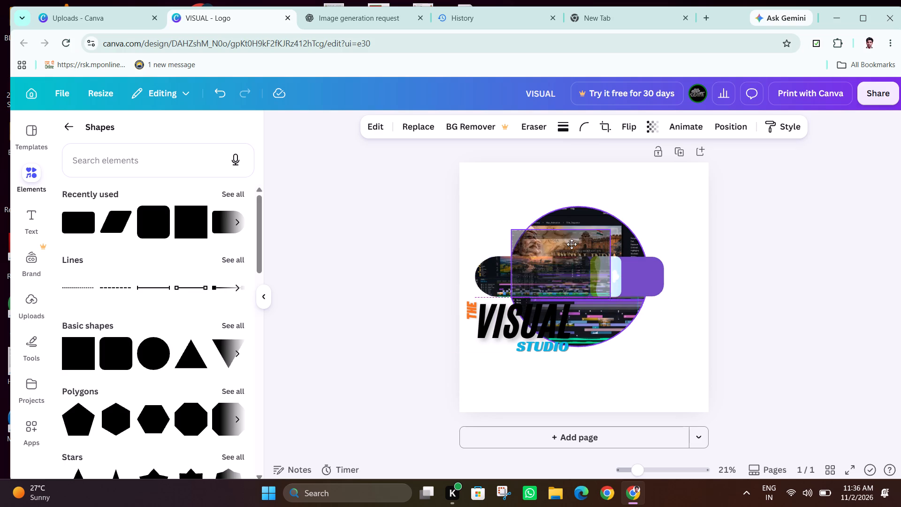
left_click_drag(572, 244, 523, 198)
left_click_drag(562, 243, 555, 236)
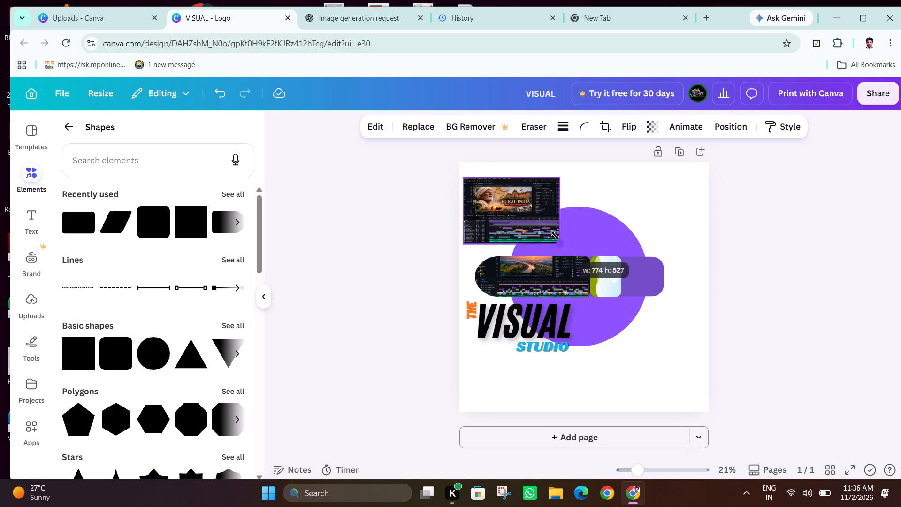
left_click_drag(555, 236, 546, 224)
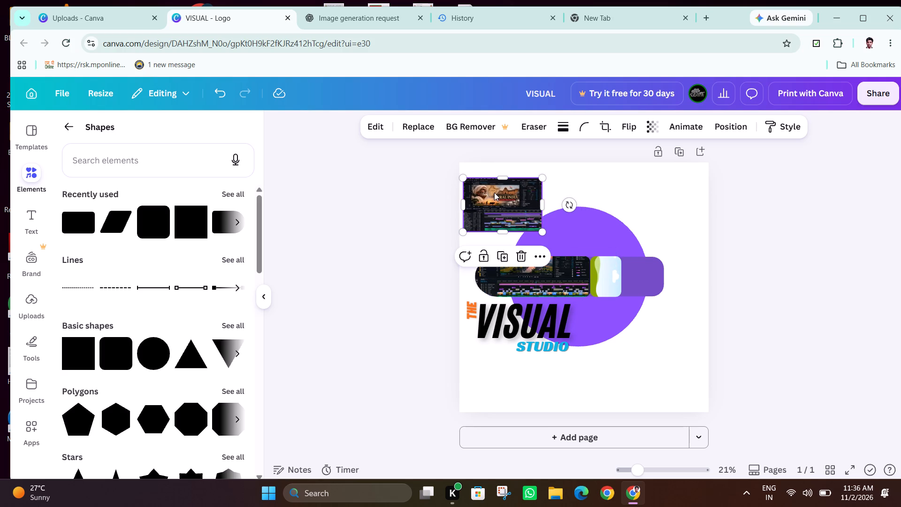
Place the Rural India image inside the large purple circle frame.
left_click_drag(494, 192, 589, 253)
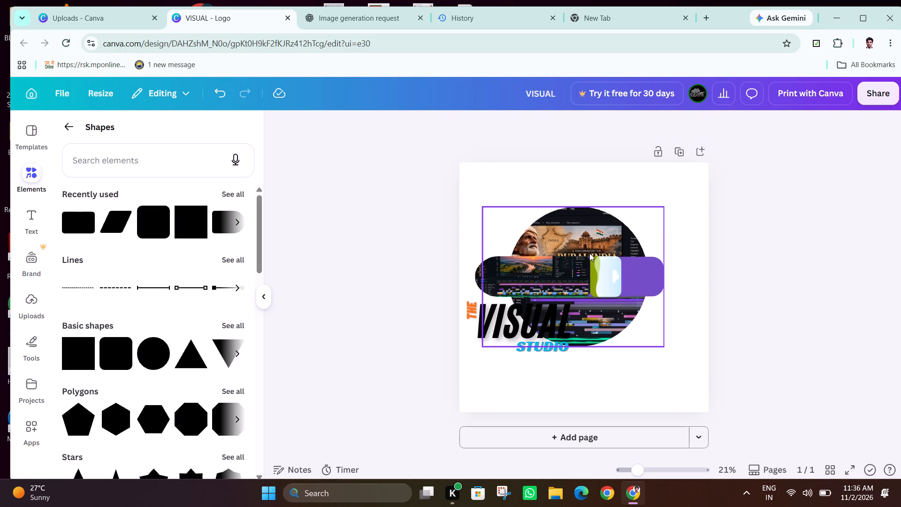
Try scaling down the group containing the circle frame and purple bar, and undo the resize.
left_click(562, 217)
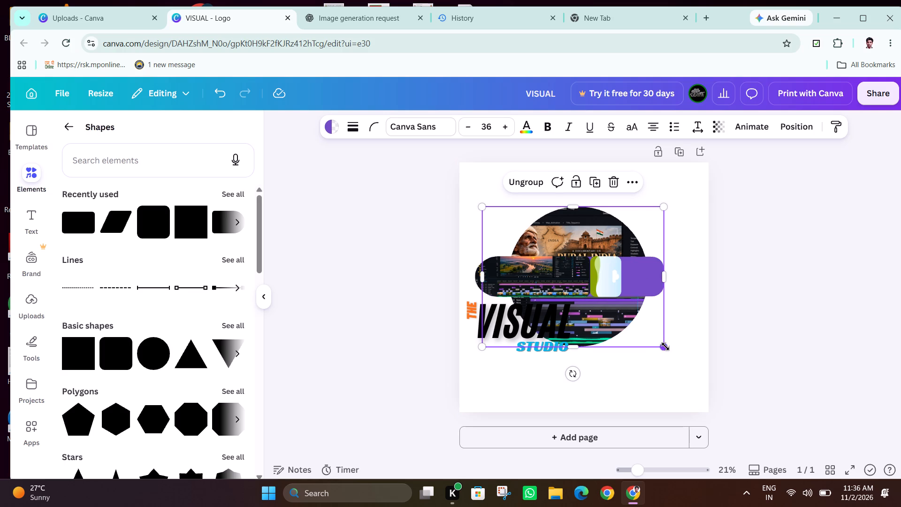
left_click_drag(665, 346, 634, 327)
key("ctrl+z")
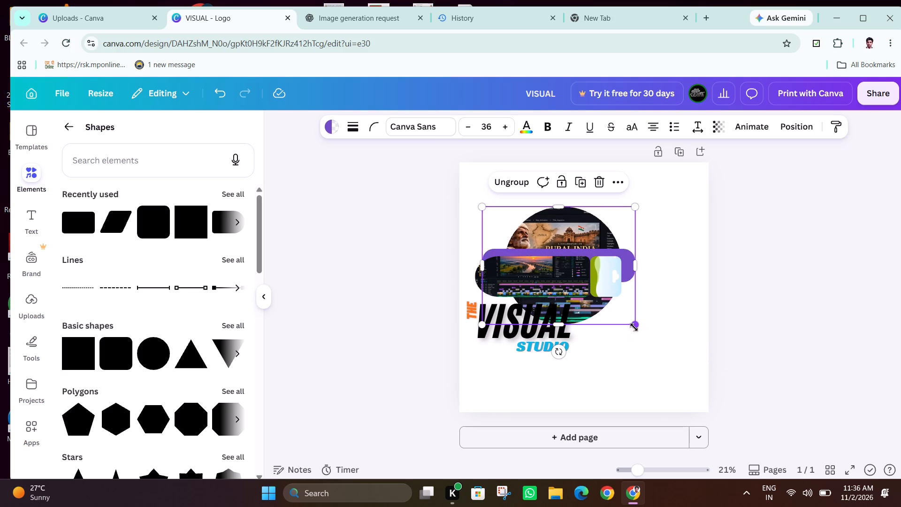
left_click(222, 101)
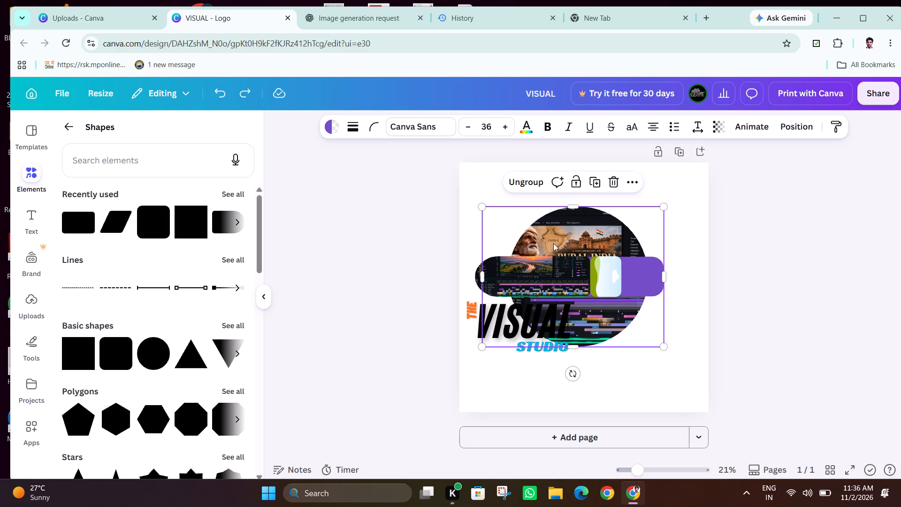
Detach the Rural India image from the circle frame.
right_click(593, 234)
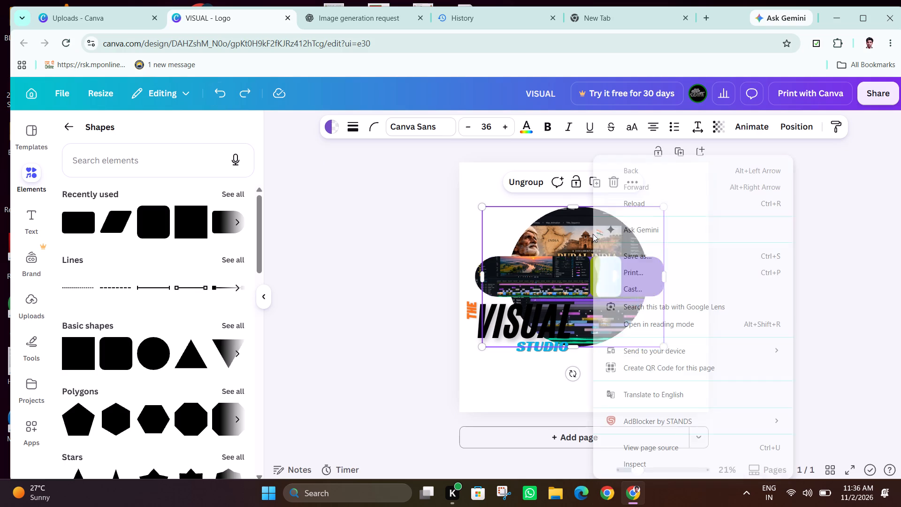
left_click(553, 222)
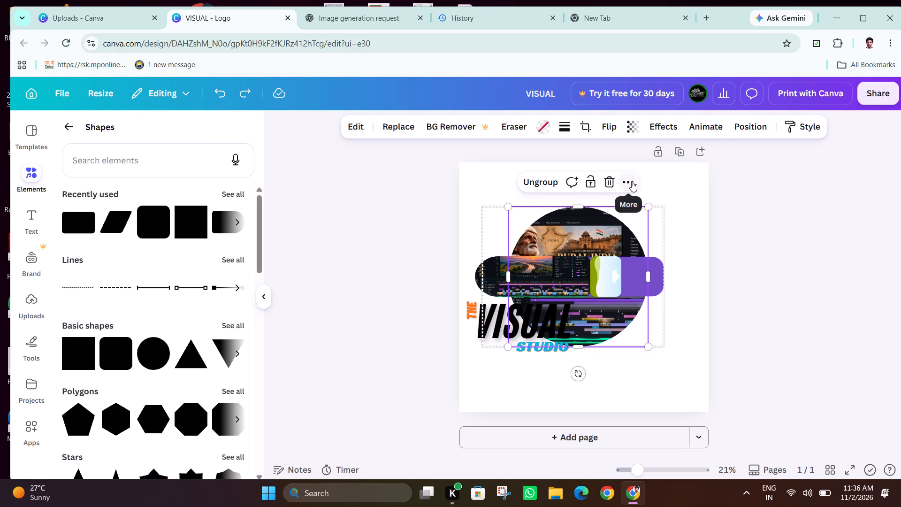
left_click(626, 181)
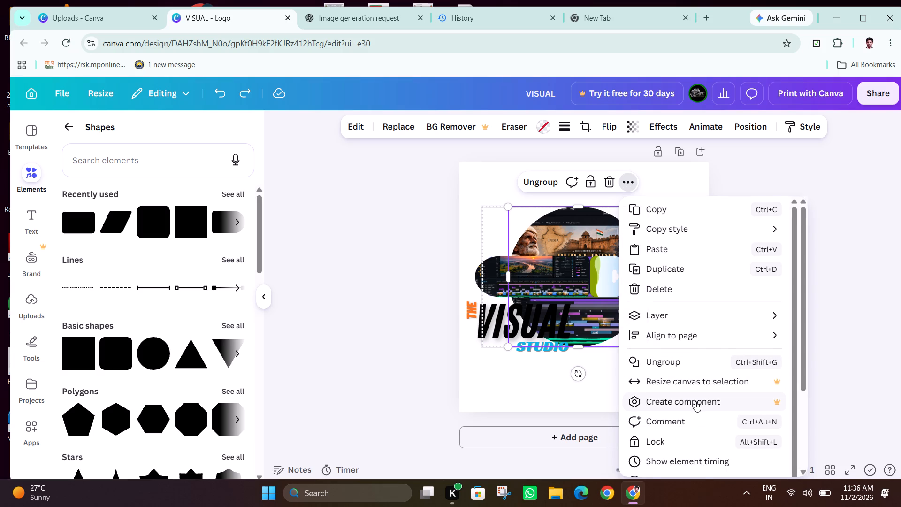
scroll(695, 401, "down", 1)
scroll(675, 330, "down", 1)
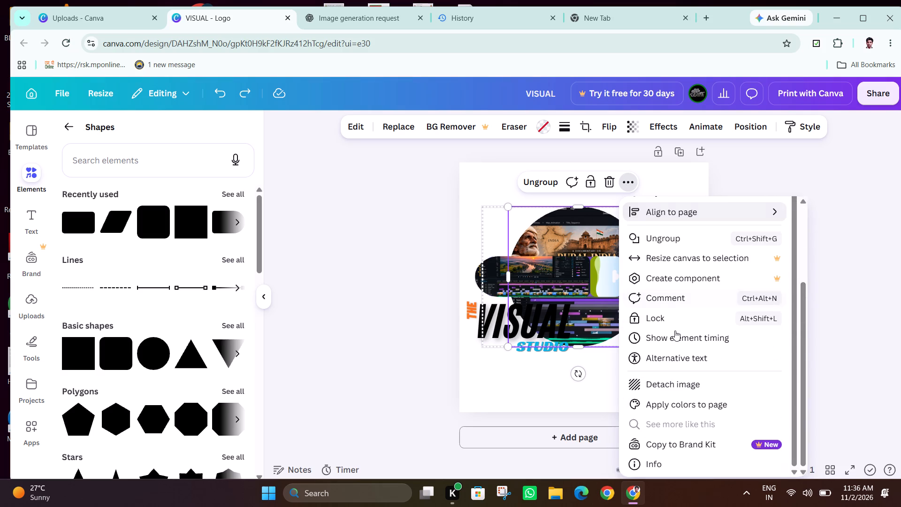
scroll(675, 330, "down", 1)
left_click(658, 383)
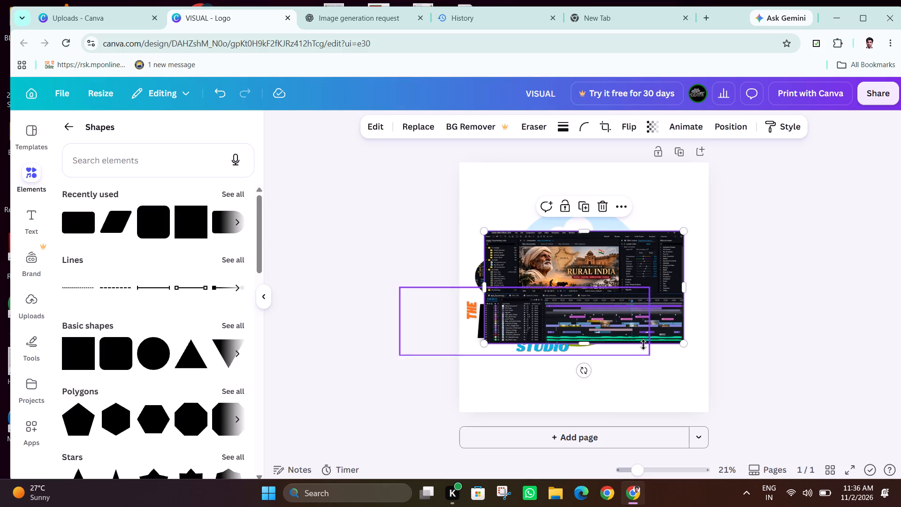
Rotate the detached Rural India image to a slight clockwise tilt.
left_click_drag(584, 372, 495, 348)
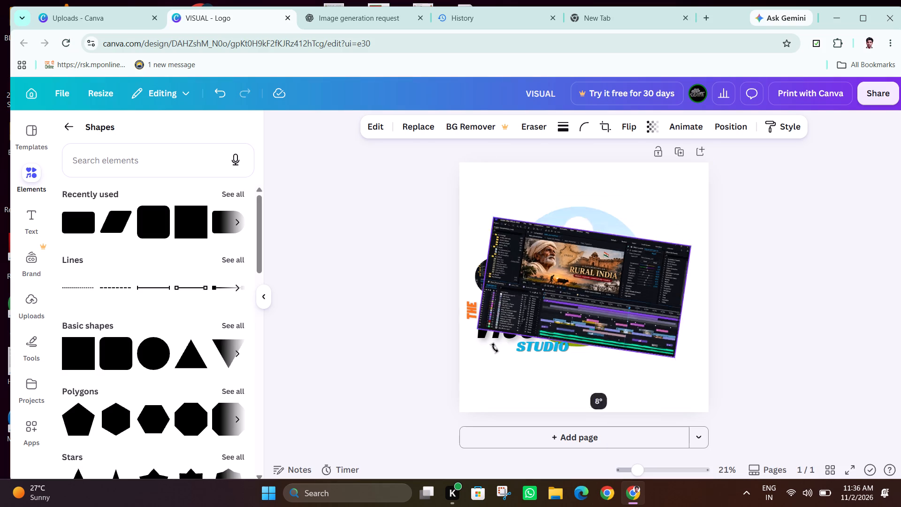
left_click_drag(495, 348, 447, 307)
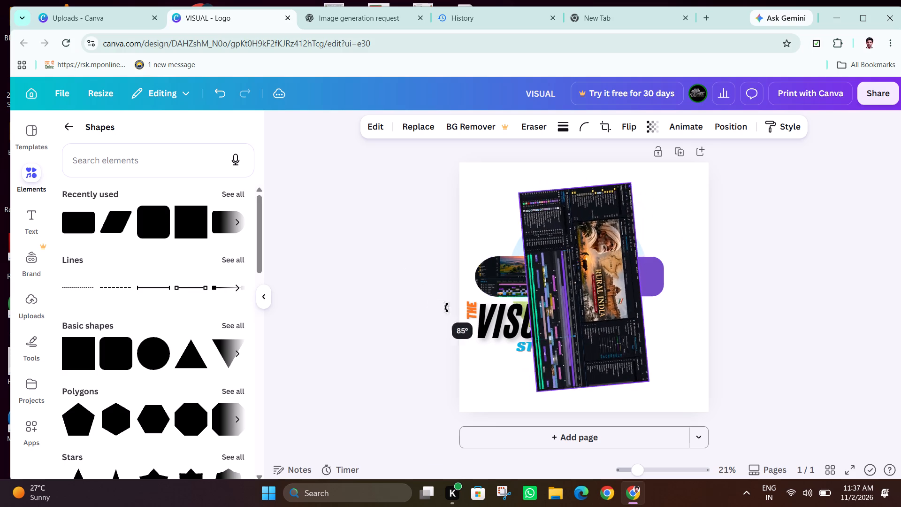
left_click_drag(447, 307, 588, 307)
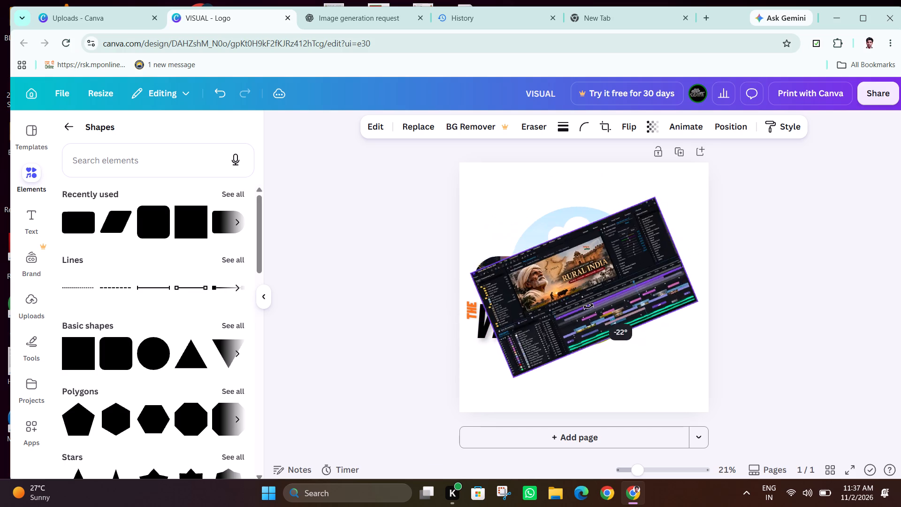
left_click_drag(588, 307, 583, 314)
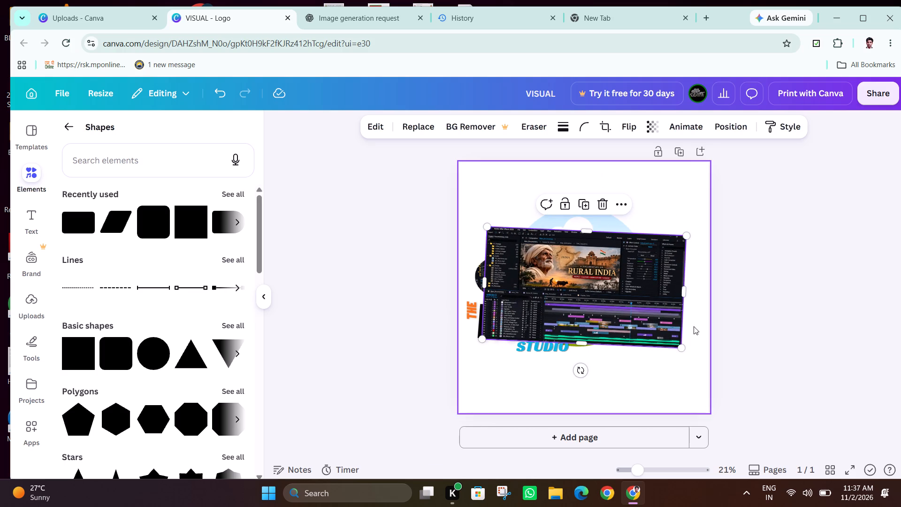
Scale down and straighten the tilted Rural India image, positioning it below the bar.
left_click_drag(682, 348, 634, 316)
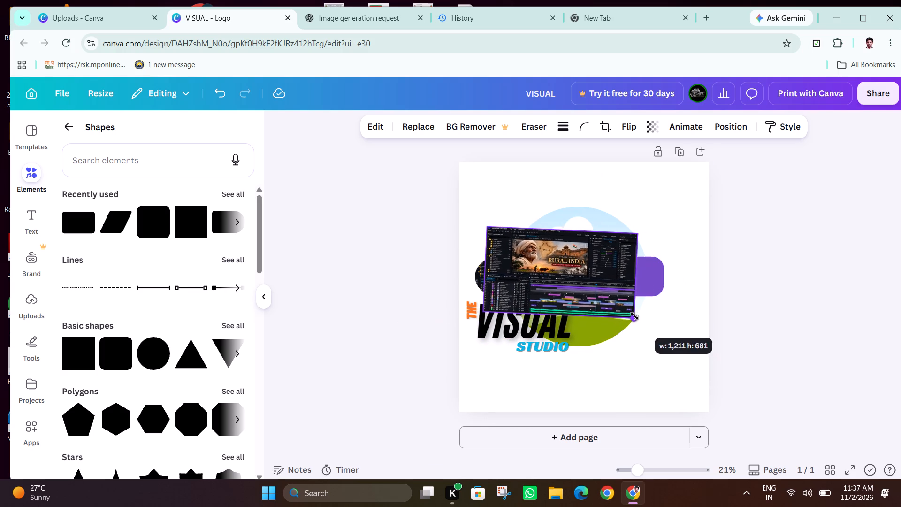
left_click_drag(634, 316, 620, 302)
left_click_drag(545, 262, 570, 253)
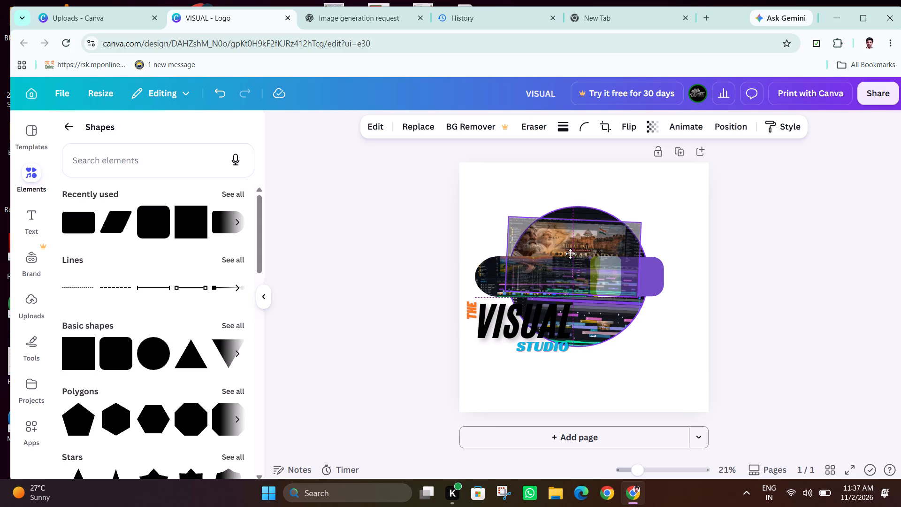
left_click_drag(570, 253, 573, 359)
left_click(578, 423)
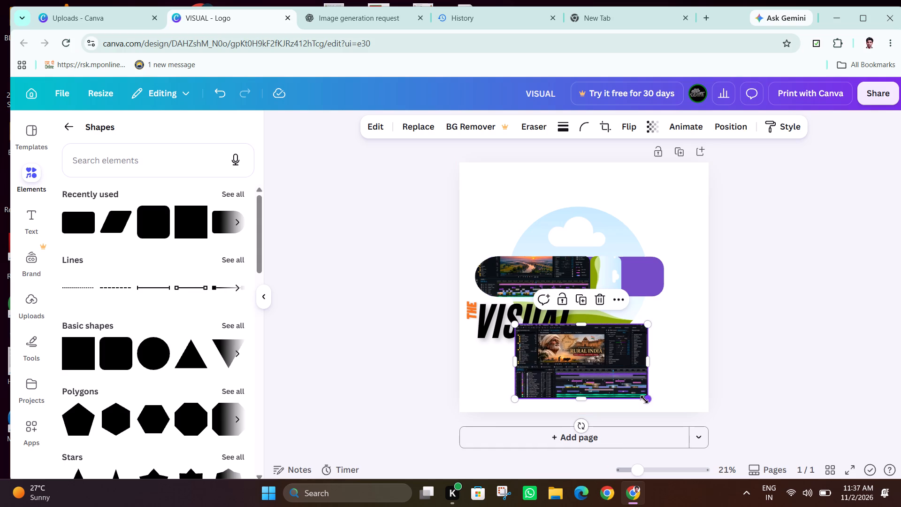
left_click_drag(644, 399, 614, 385)
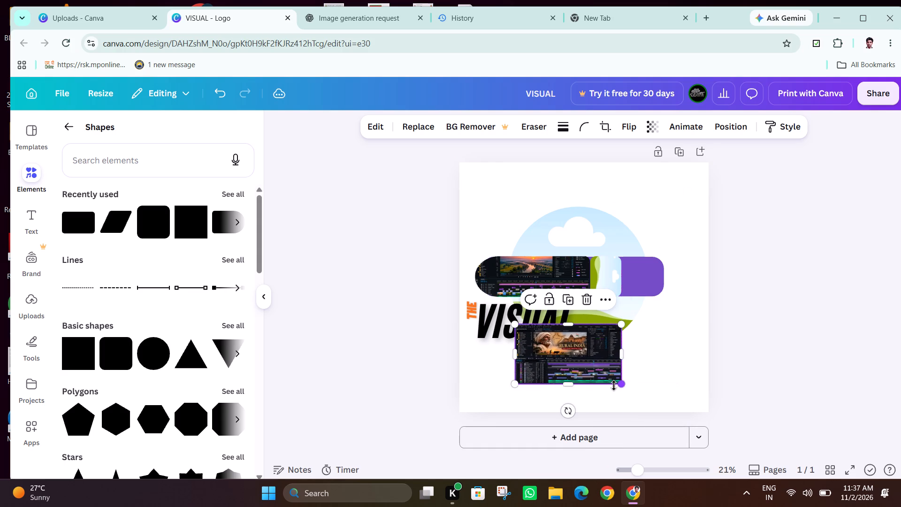
Place the reduced Rural India image back inside the large circle frame.
left_click_drag(583, 369, 590, 308)
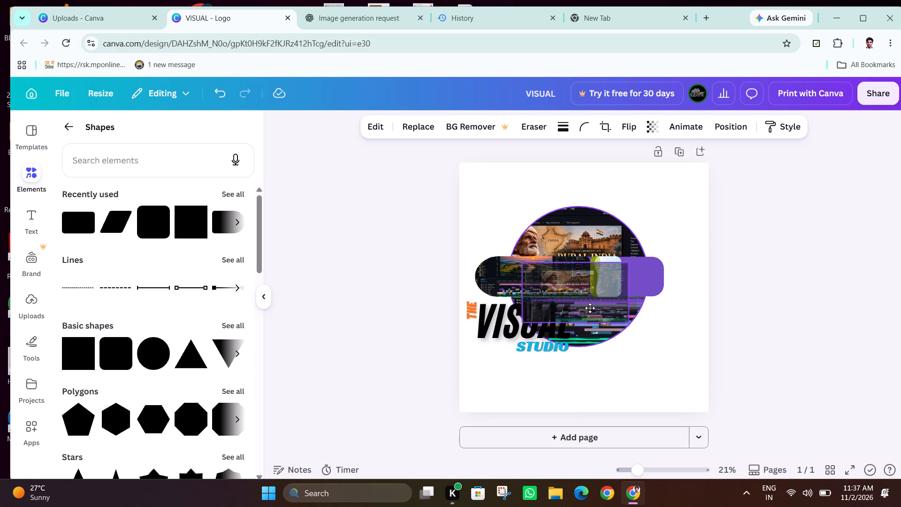
left_click_drag(590, 308, 586, 405)
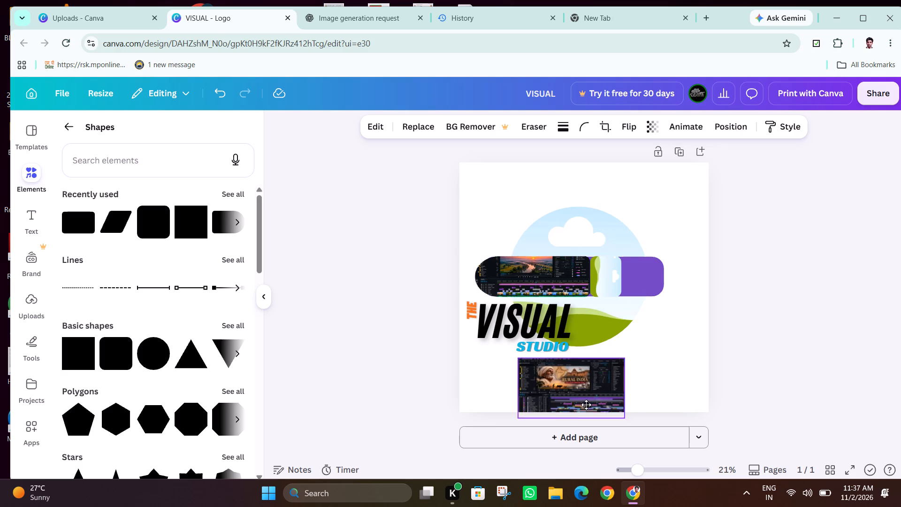
left_click_drag(586, 405, 625, 303)
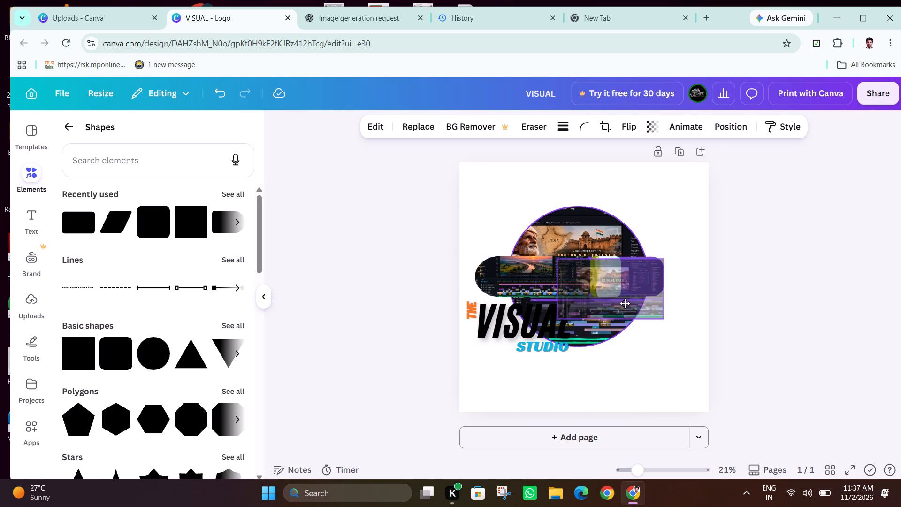
left_click_drag(625, 303, 609, 283)
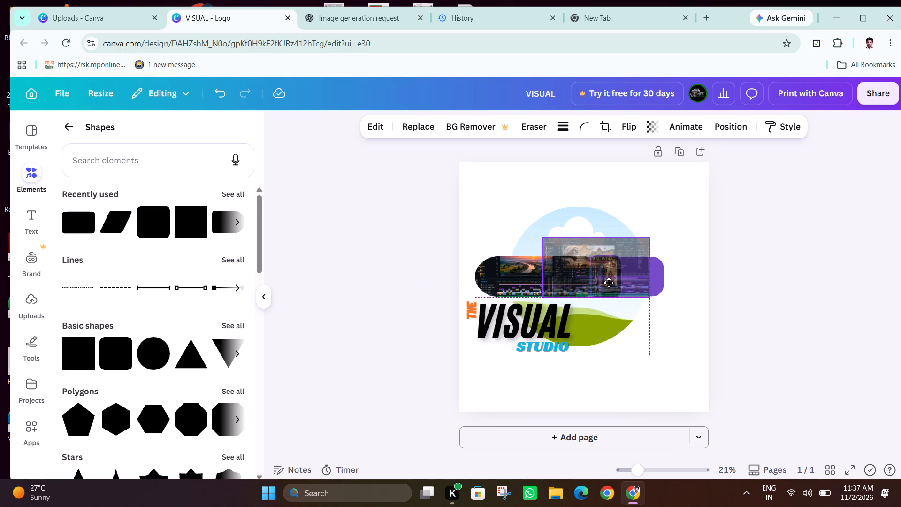
left_click_drag(609, 283, 632, 362)
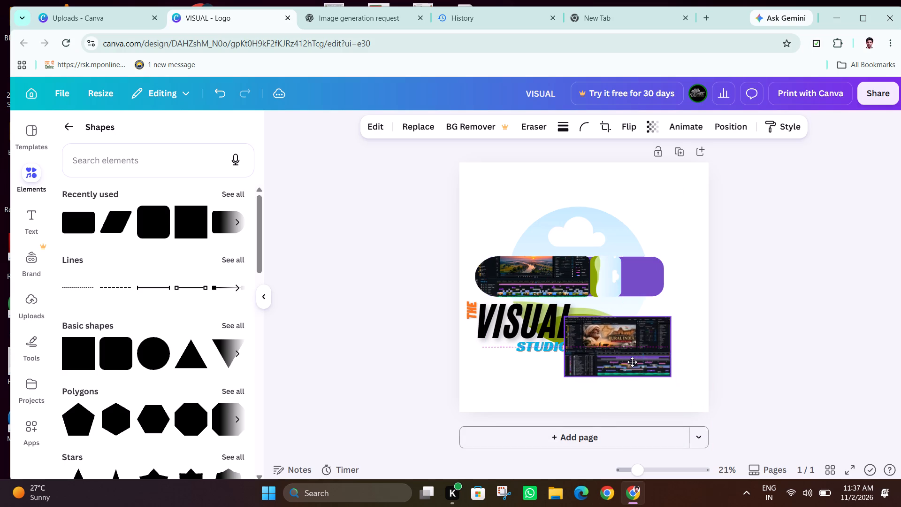
left_click_drag(632, 362, 581, 310)
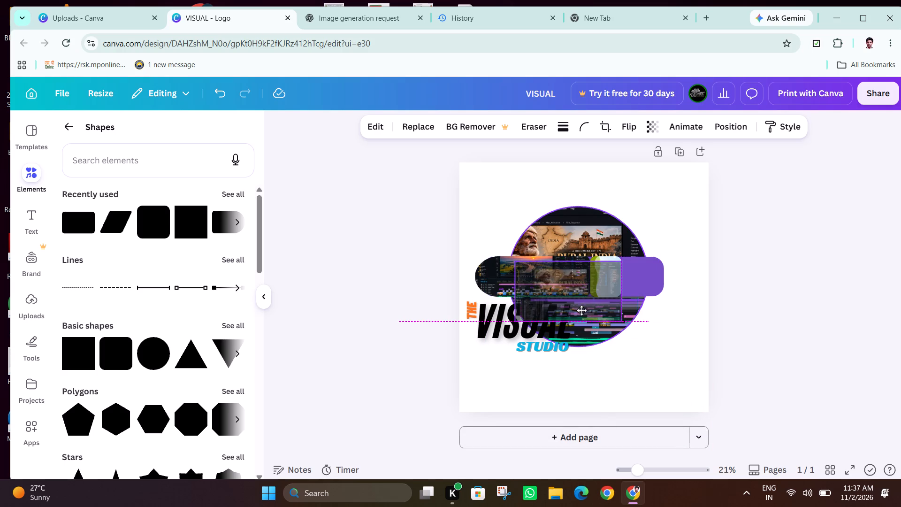
left_click_drag(581, 310, 583, 311)
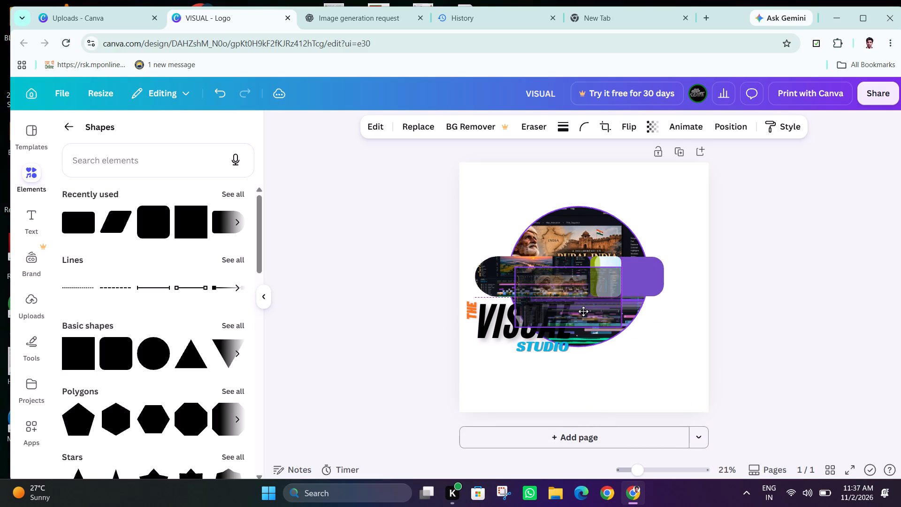
left_click_drag(583, 311, 583, 311)
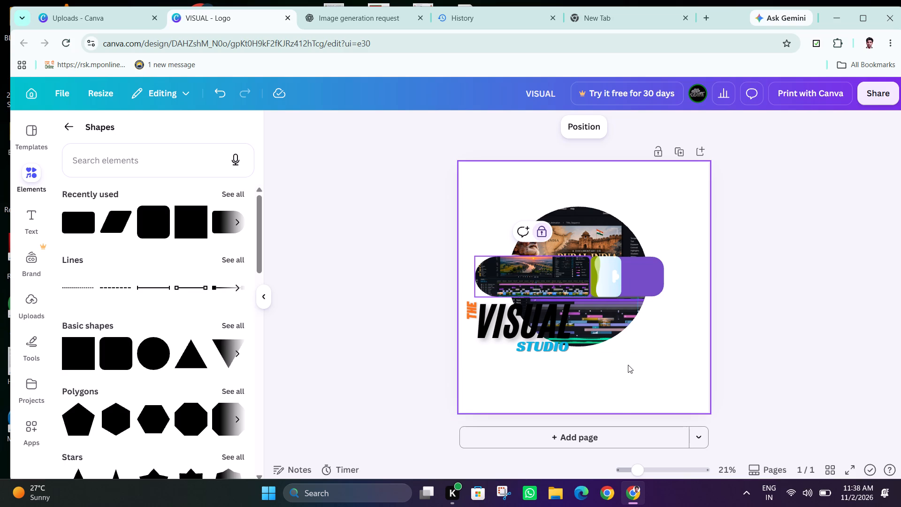
left_click(802, 289)
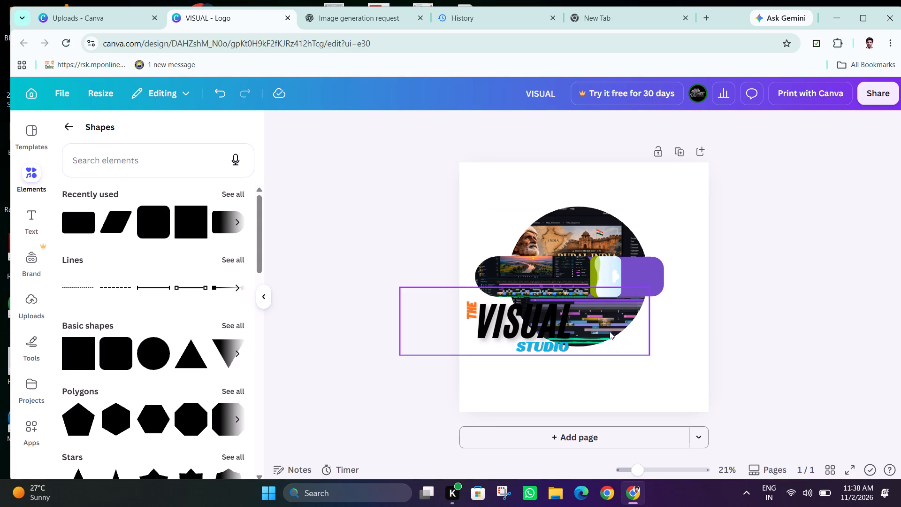
left_click(498, 334)
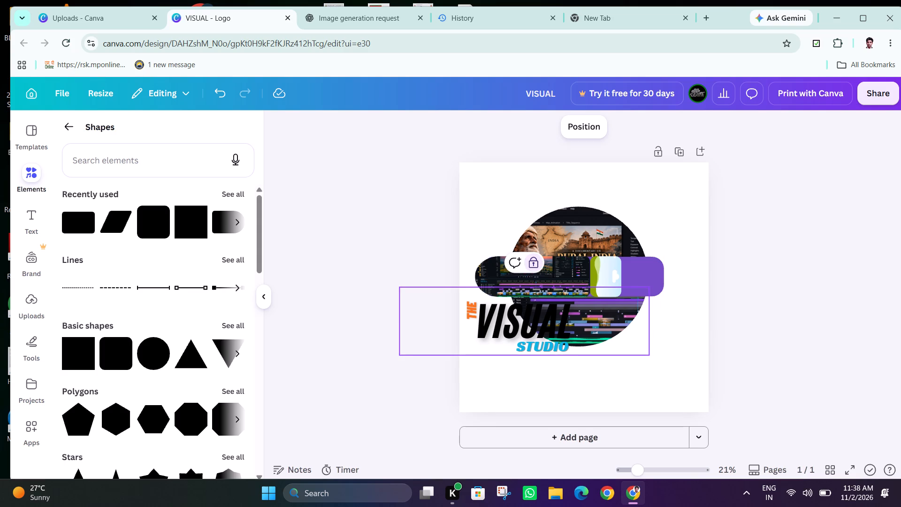
left_click(534, 269)
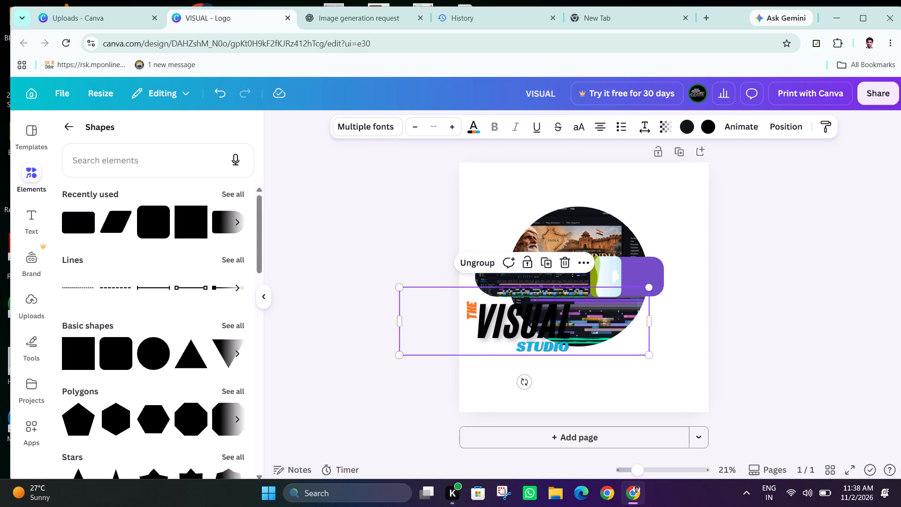
left_click(479, 264)
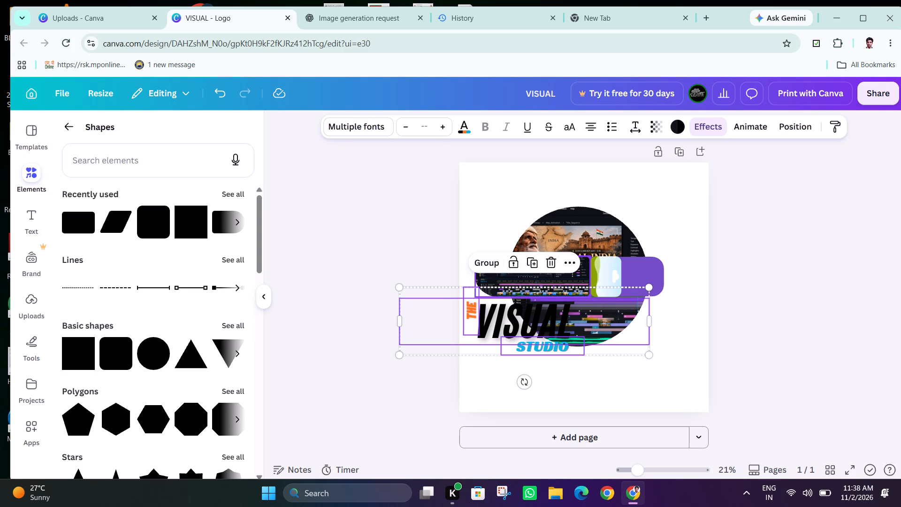
left_click(492, 315)
left_click(431, 388)
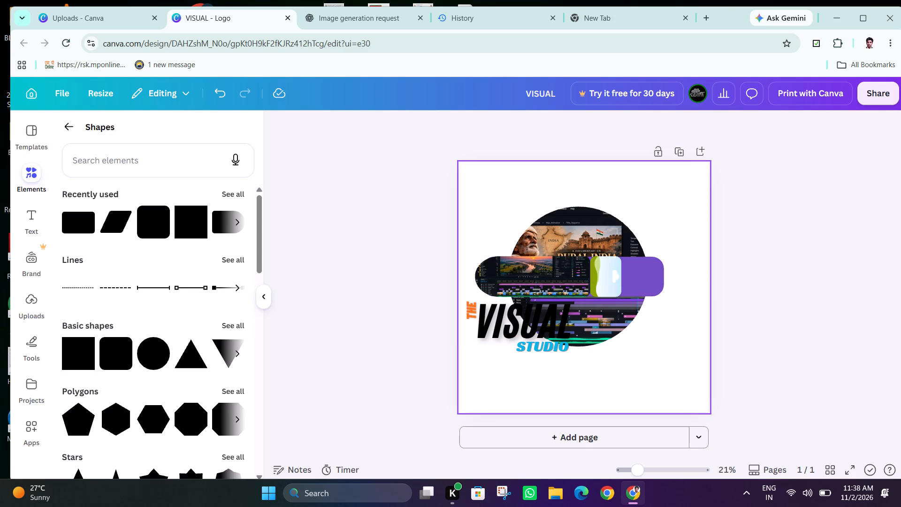
Set the text color of the word VISUAL to the orange used in the design.
left_click(490, 334)
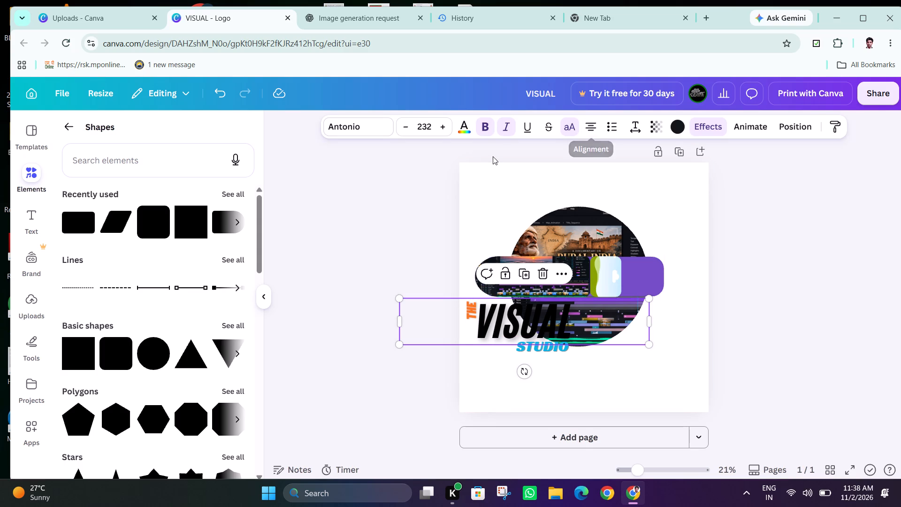
left_click(463, 128)
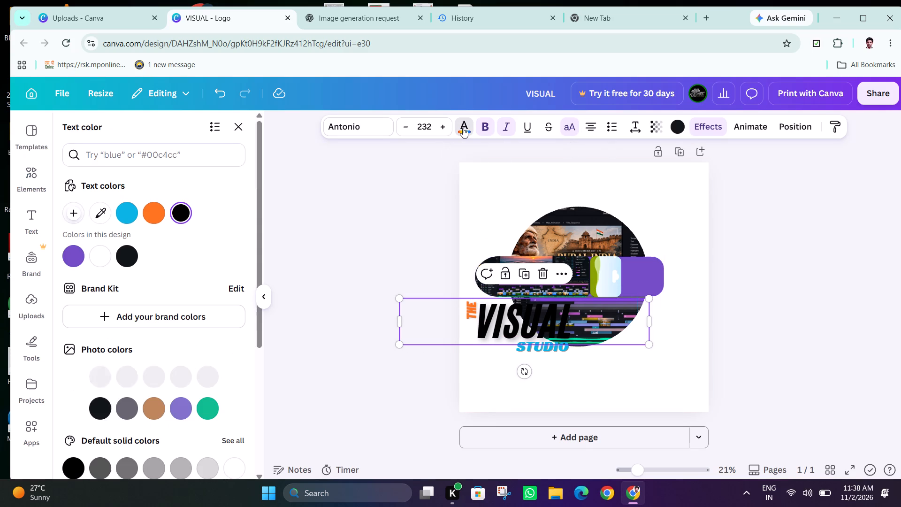
left_click(149, 214)
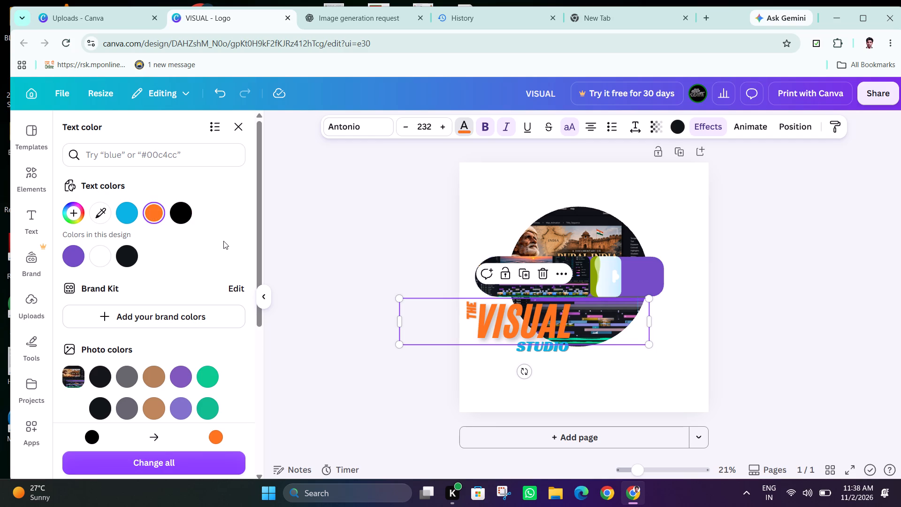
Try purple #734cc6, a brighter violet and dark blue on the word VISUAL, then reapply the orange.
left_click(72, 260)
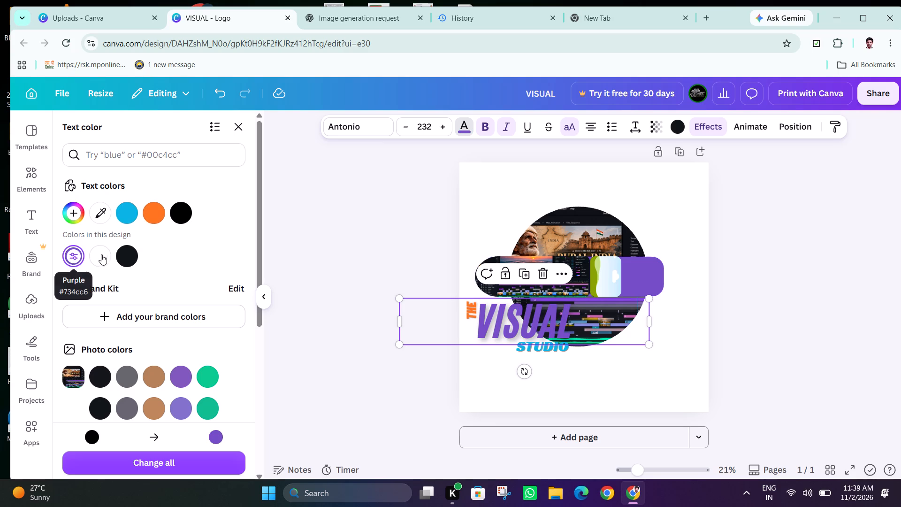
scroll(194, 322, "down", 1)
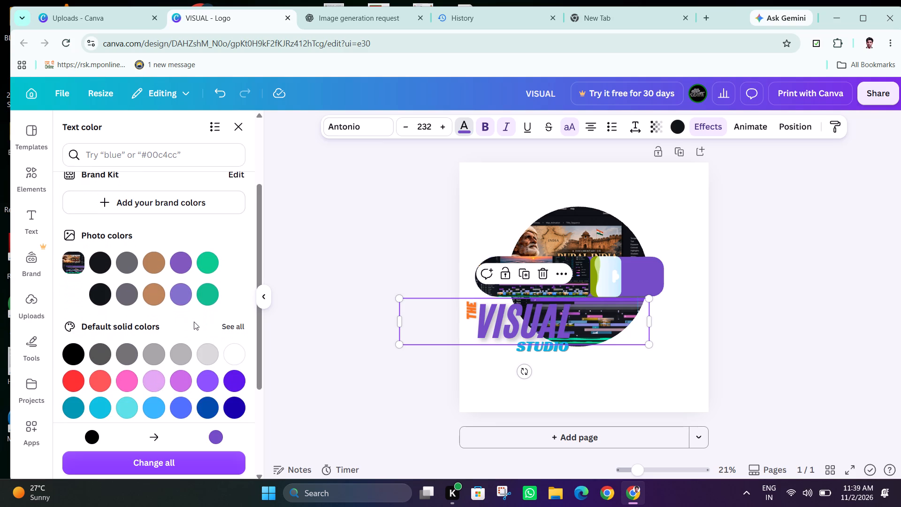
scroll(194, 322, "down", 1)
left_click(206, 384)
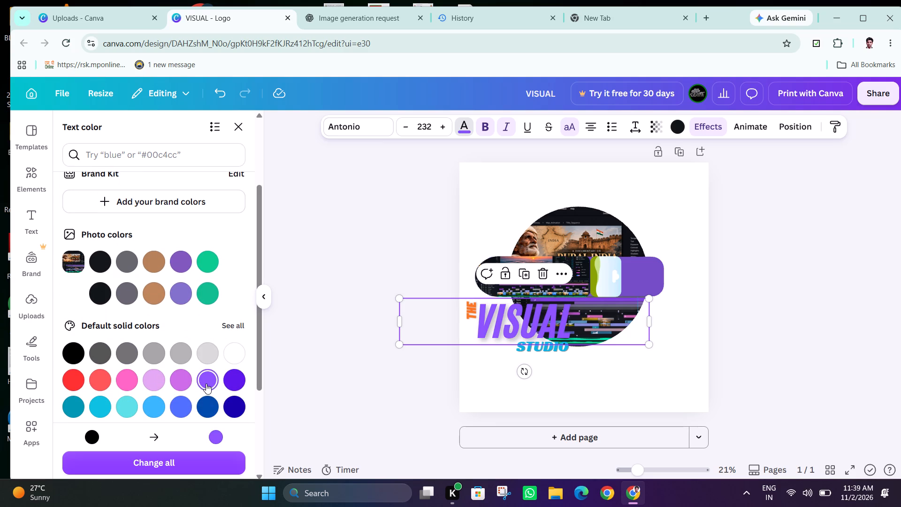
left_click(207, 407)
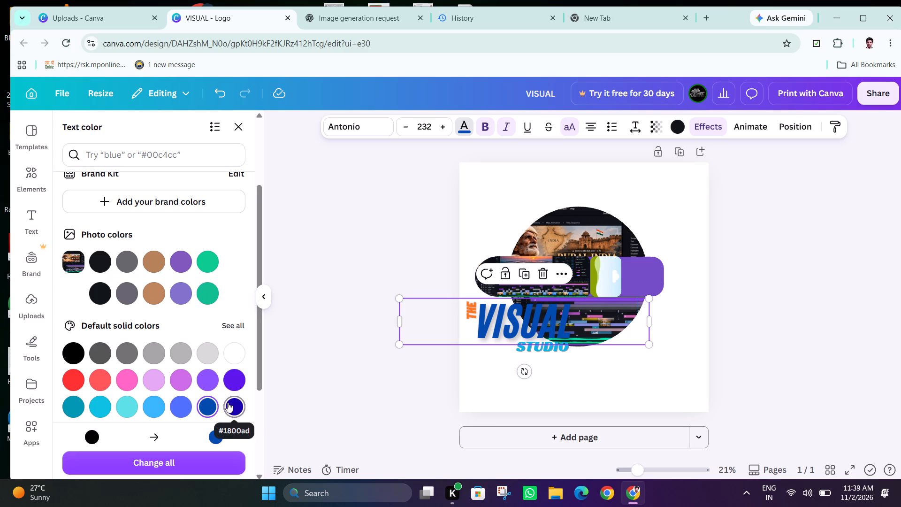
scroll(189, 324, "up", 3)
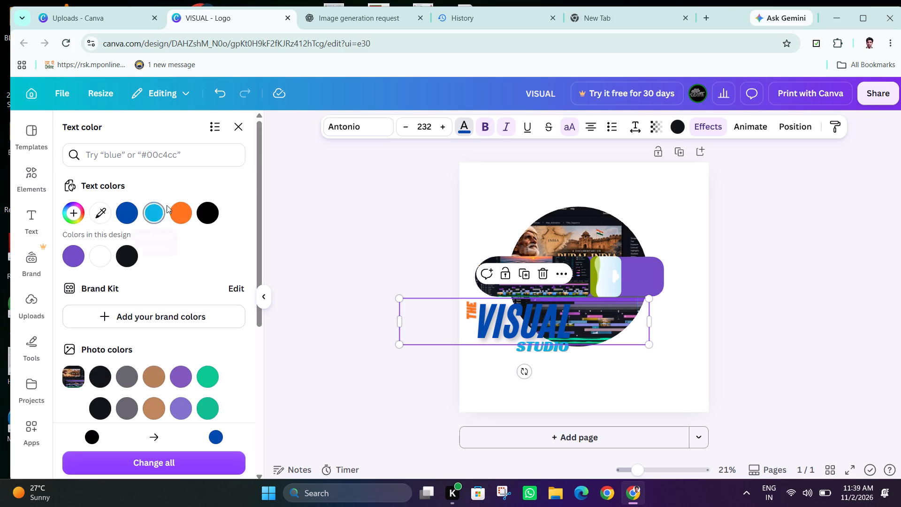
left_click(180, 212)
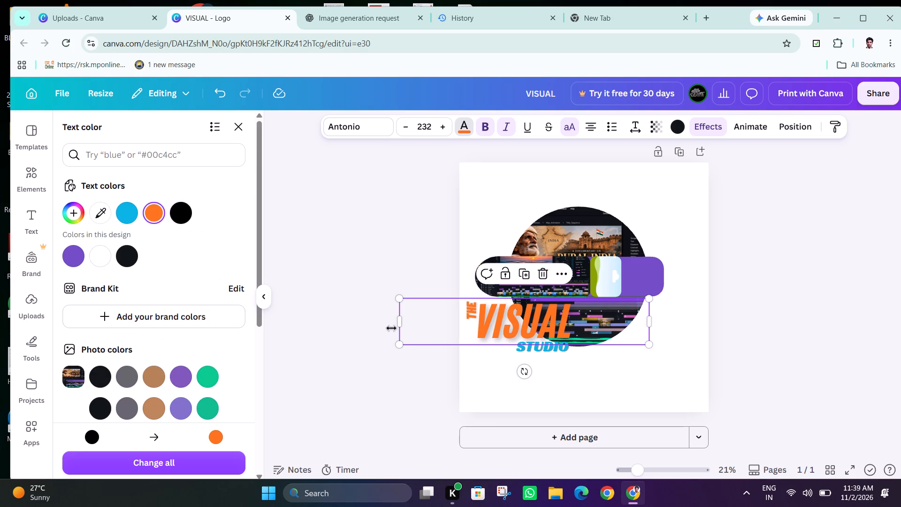
Set the text color of the vertical word THE to vivid azure #09b3e4.
left_click(470, 318)
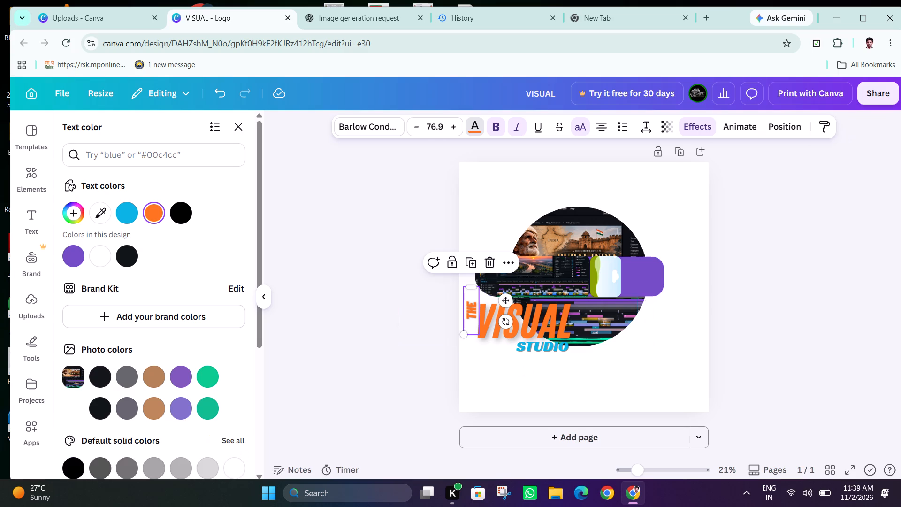
left_click(128, 212)
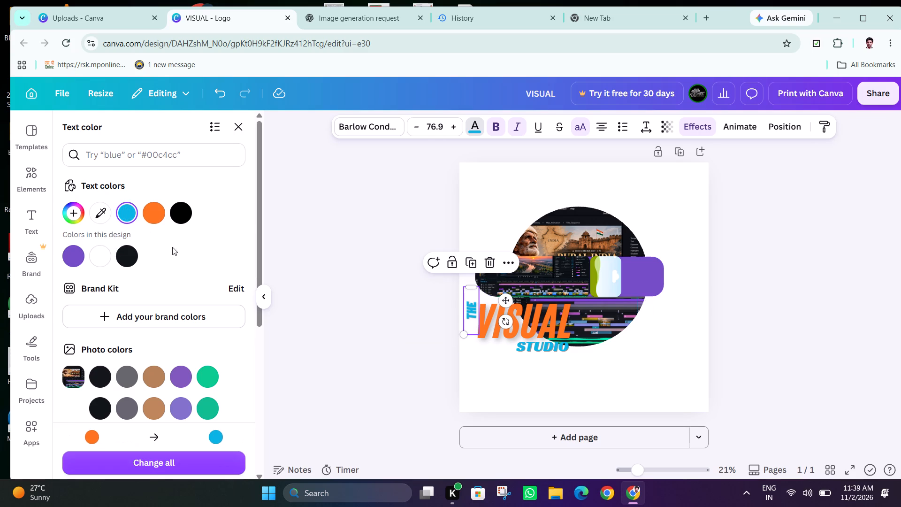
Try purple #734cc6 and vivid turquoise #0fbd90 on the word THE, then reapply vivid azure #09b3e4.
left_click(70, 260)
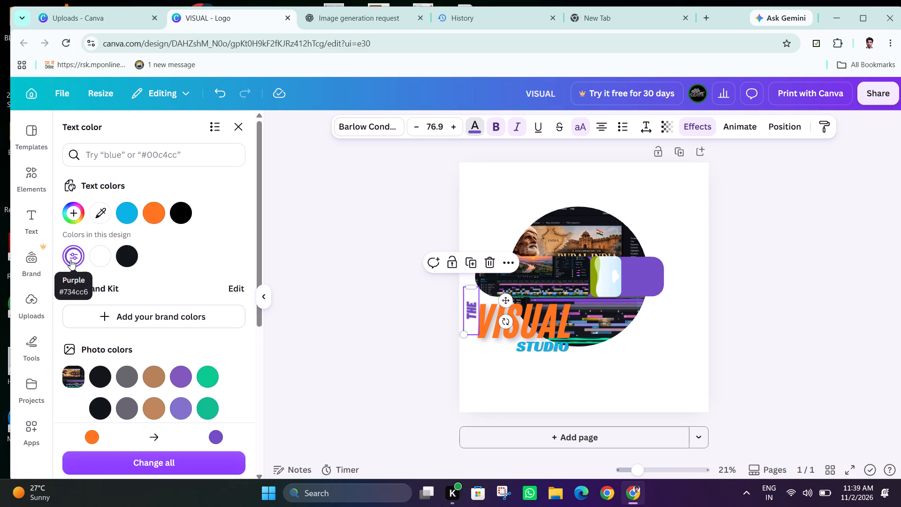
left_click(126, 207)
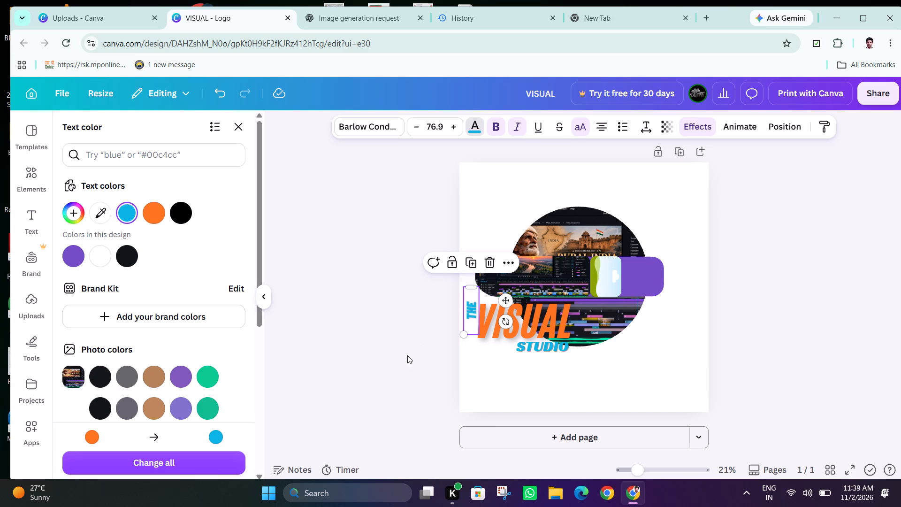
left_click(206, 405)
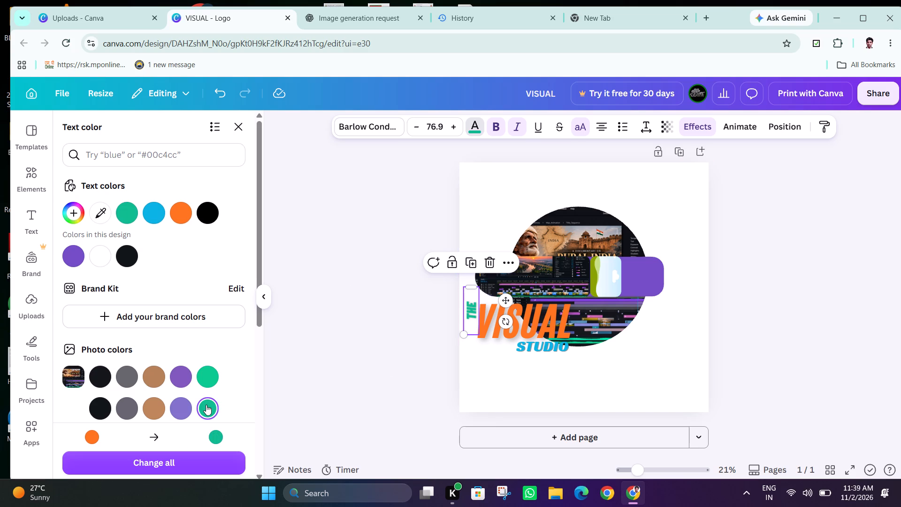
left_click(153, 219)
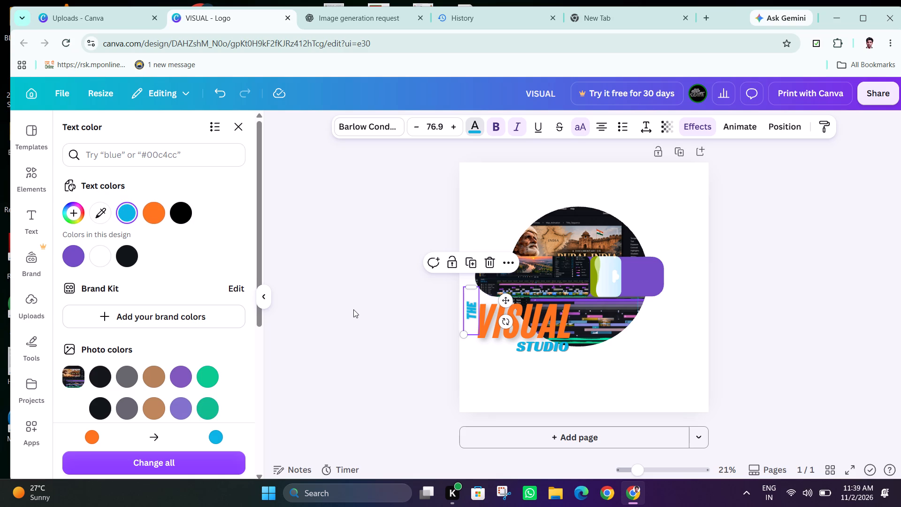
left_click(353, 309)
Lock the circle group behind the title text.
left_click(485, 409)
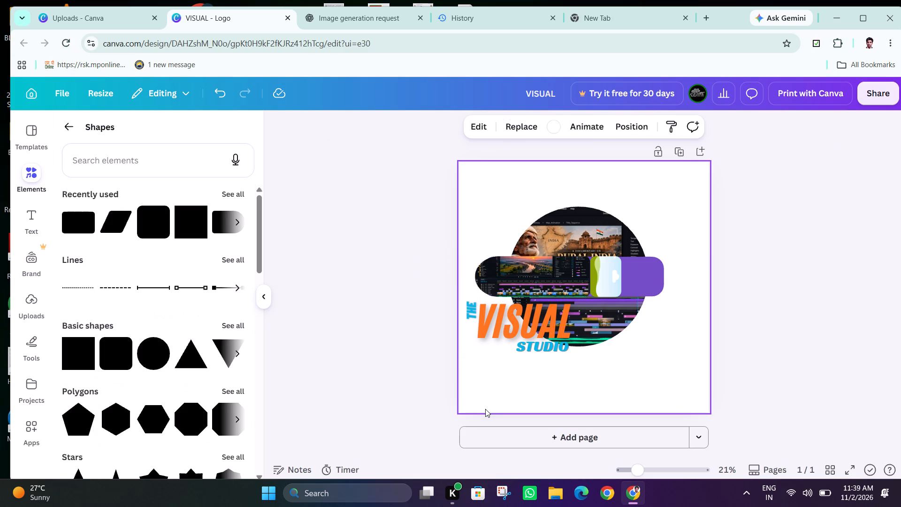
left_click_drag(543, 373, 482, 307)
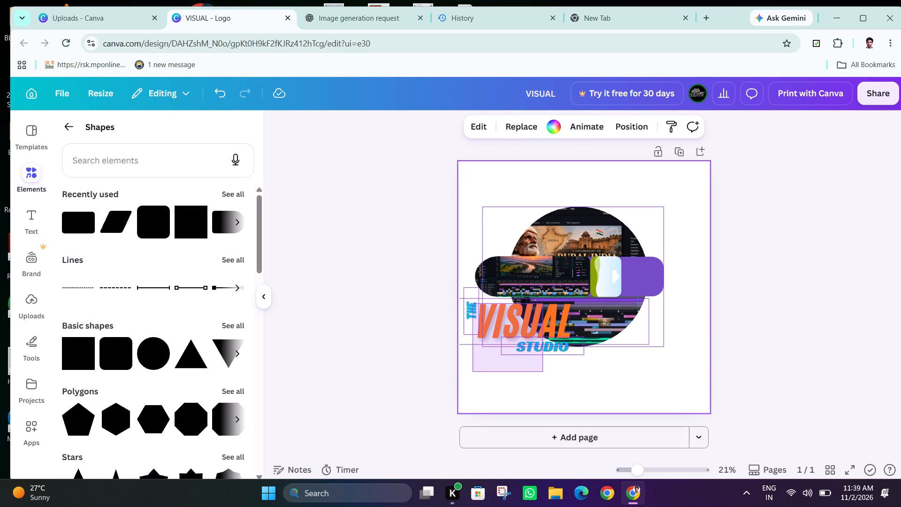
left_click_drag(482, 307, 463, 316)
left_click(774, 355)
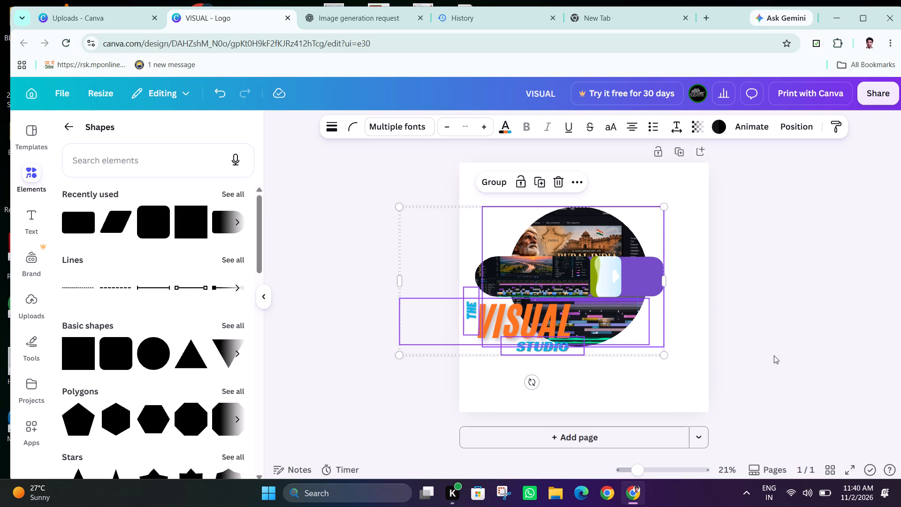
left_click(588, 218)
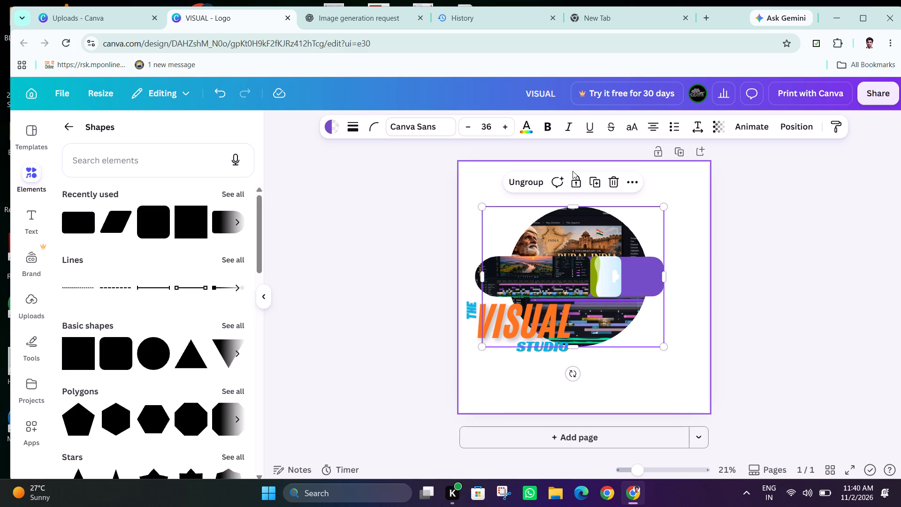
left_click(573, 171)
left_click(577, 218)
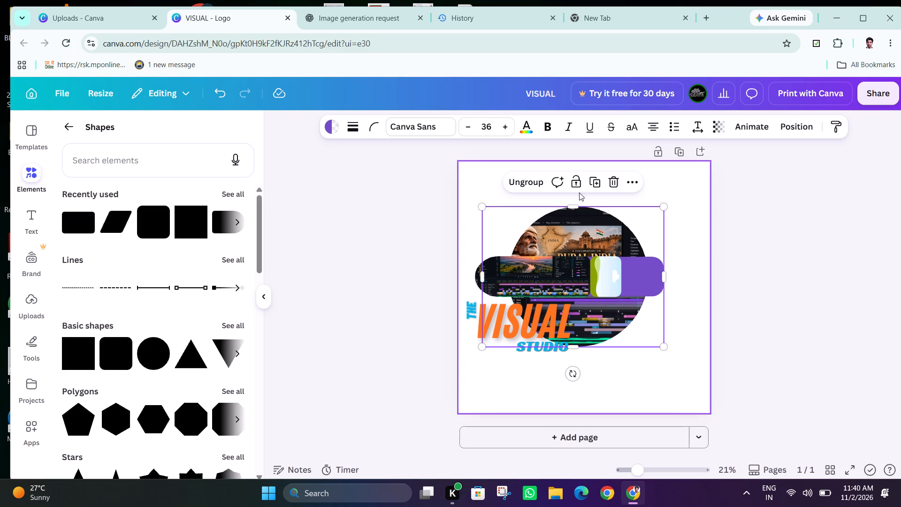
left_click(579, 189)
Group the words THE, VISUAL and STUDIO together and lock the group.
left_click_drag(550, 379, 502, 335)
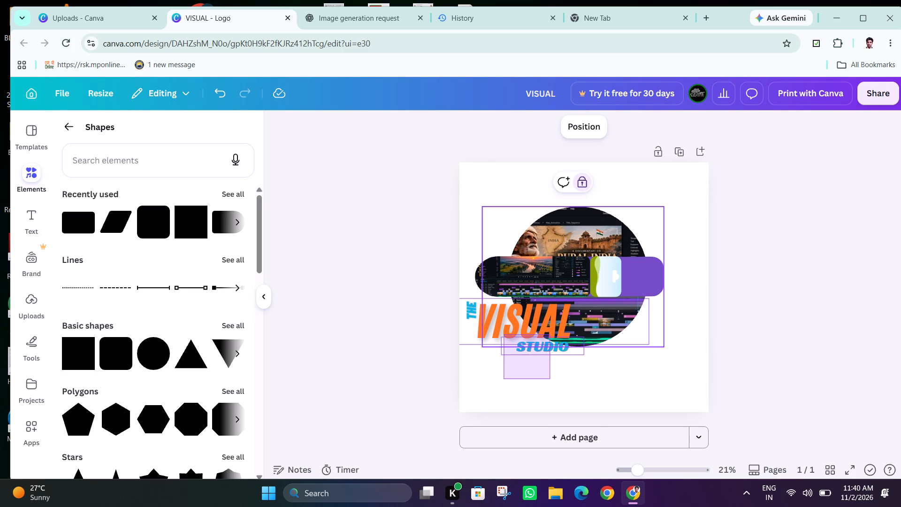
left_click_drag(502, 335, 490, 315)
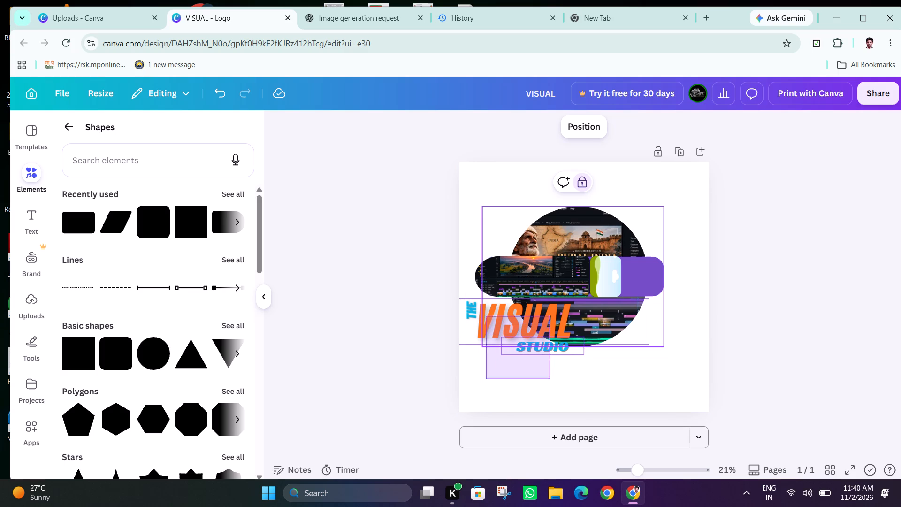
left_click_drag(490, 315, 470, 315)
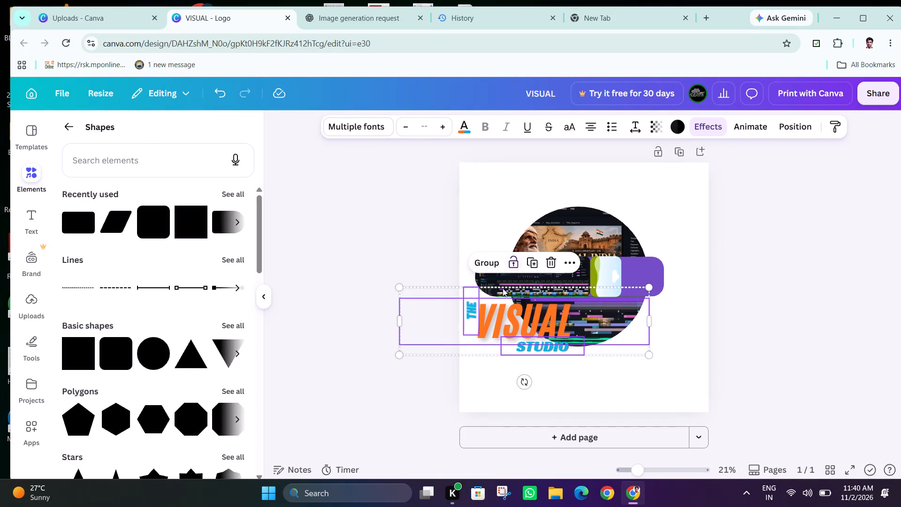
left_click(489, 268)
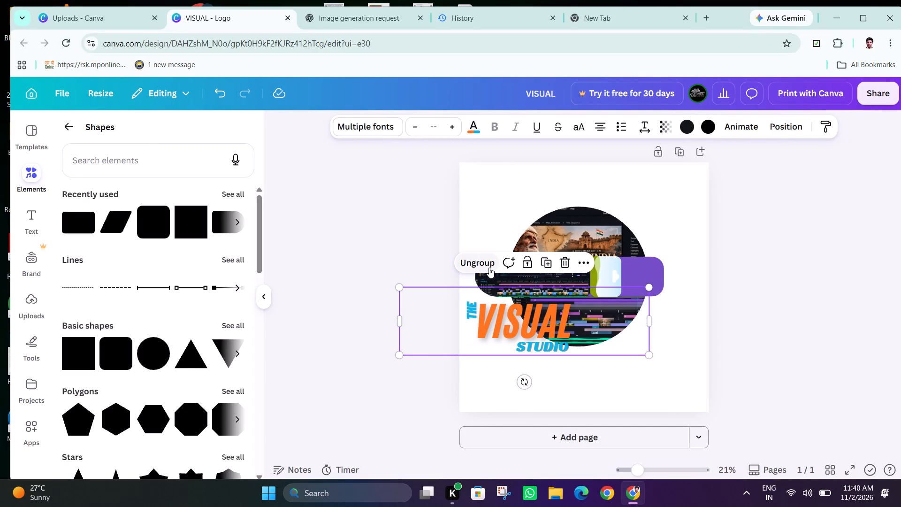
left_click(528, 262)
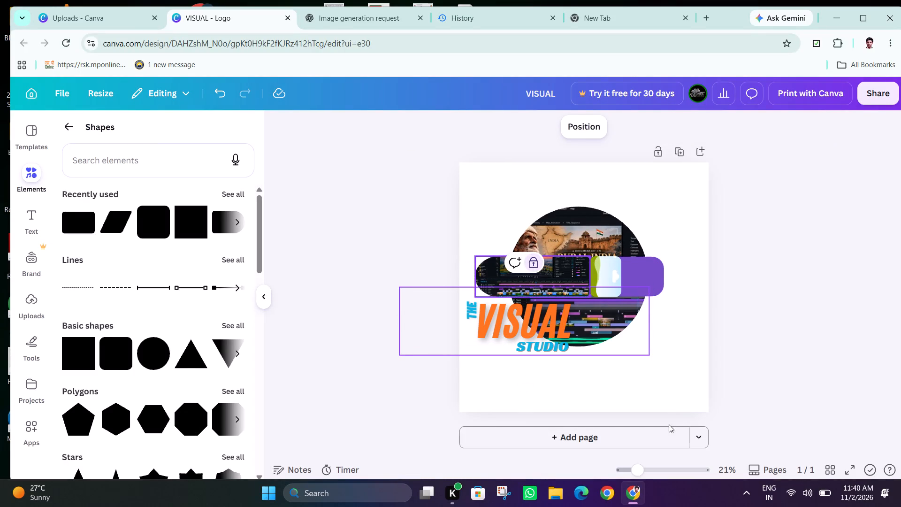
left_click(753, 328)
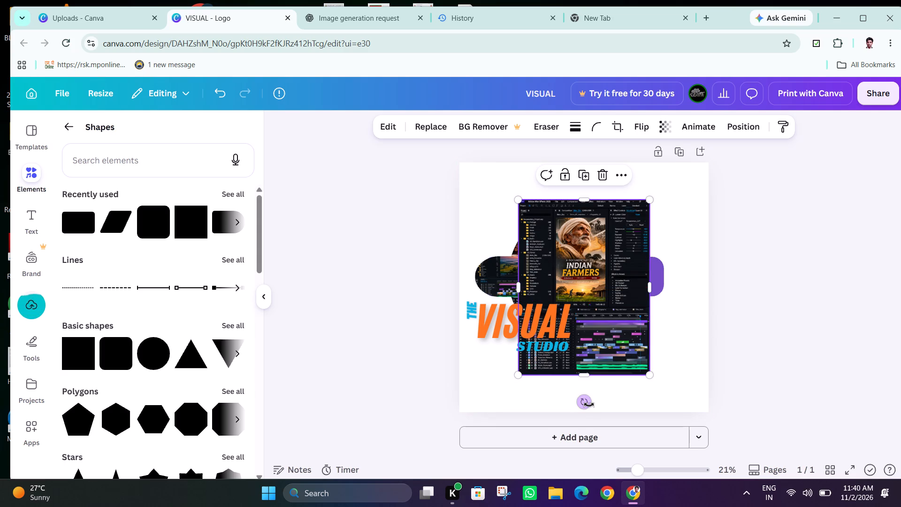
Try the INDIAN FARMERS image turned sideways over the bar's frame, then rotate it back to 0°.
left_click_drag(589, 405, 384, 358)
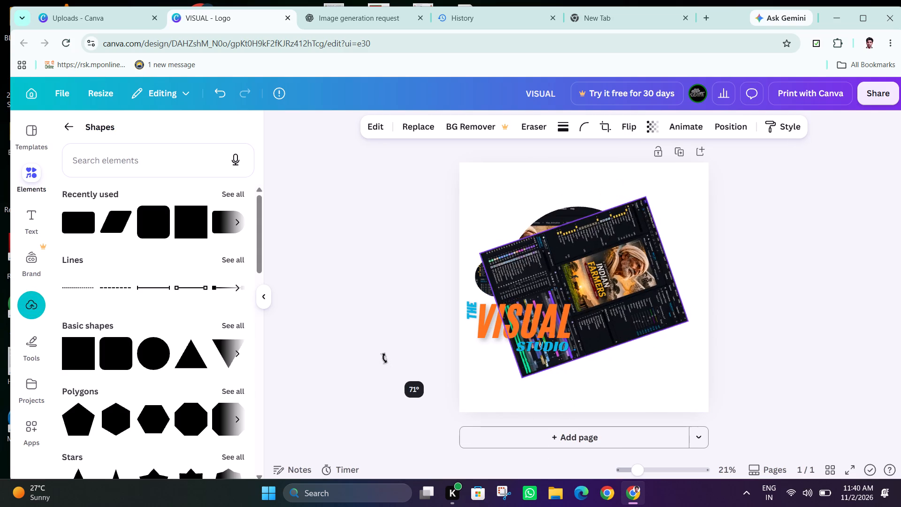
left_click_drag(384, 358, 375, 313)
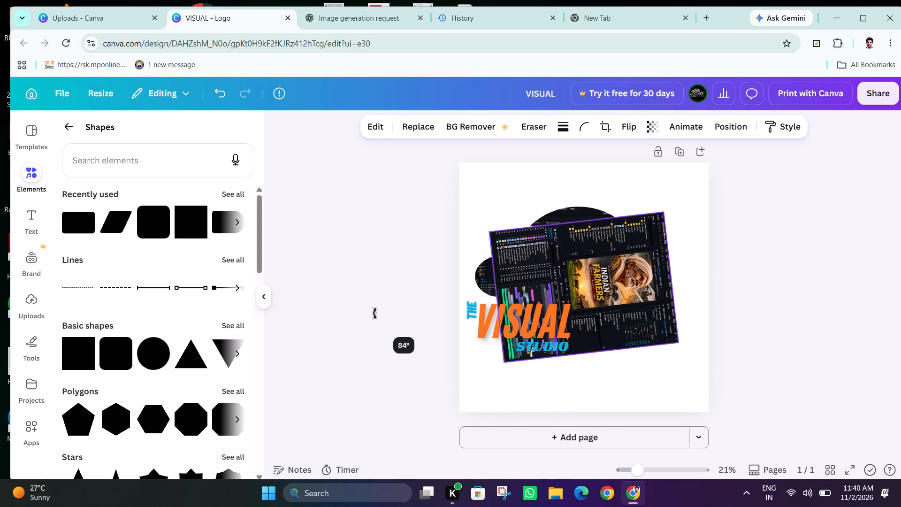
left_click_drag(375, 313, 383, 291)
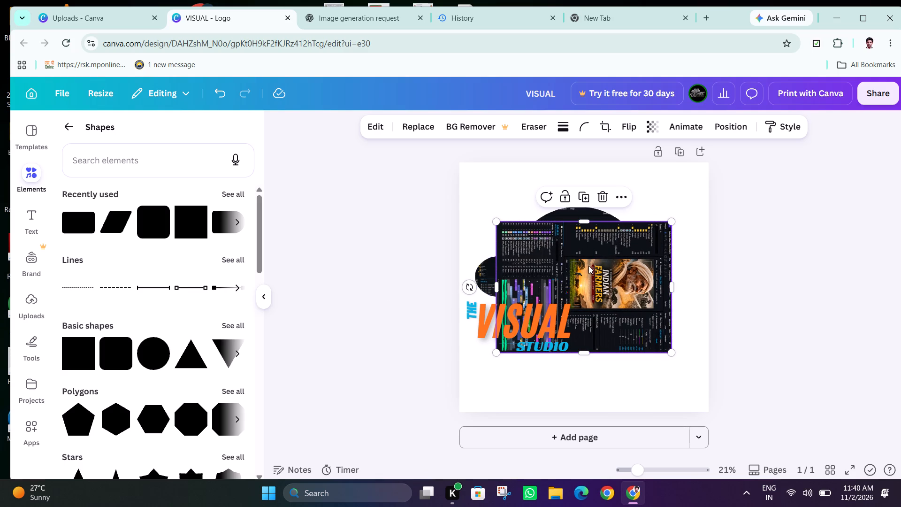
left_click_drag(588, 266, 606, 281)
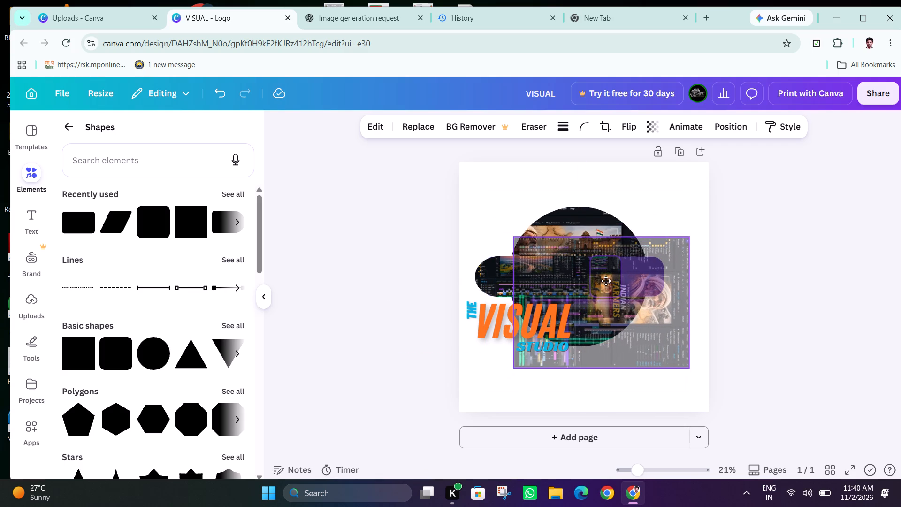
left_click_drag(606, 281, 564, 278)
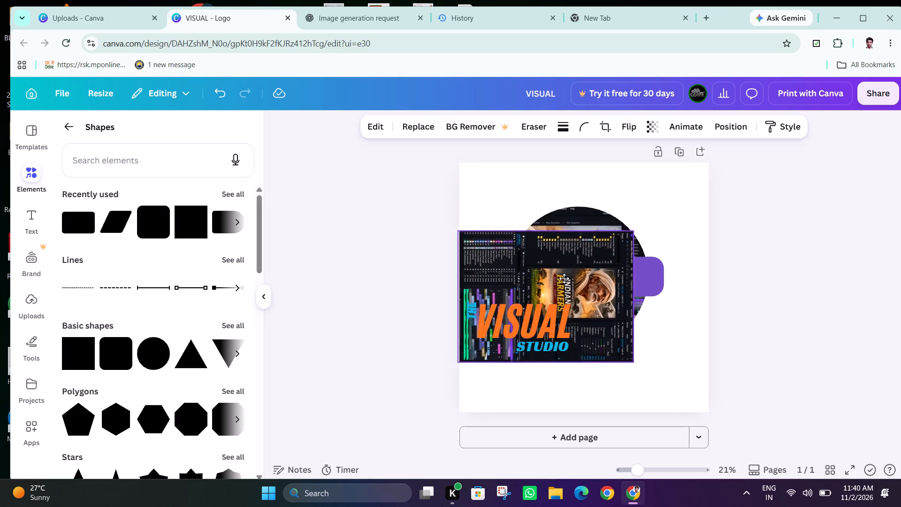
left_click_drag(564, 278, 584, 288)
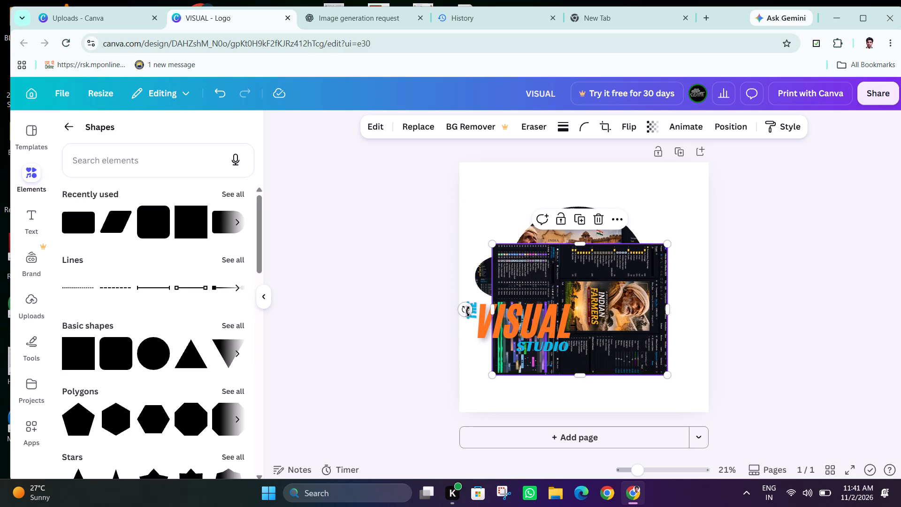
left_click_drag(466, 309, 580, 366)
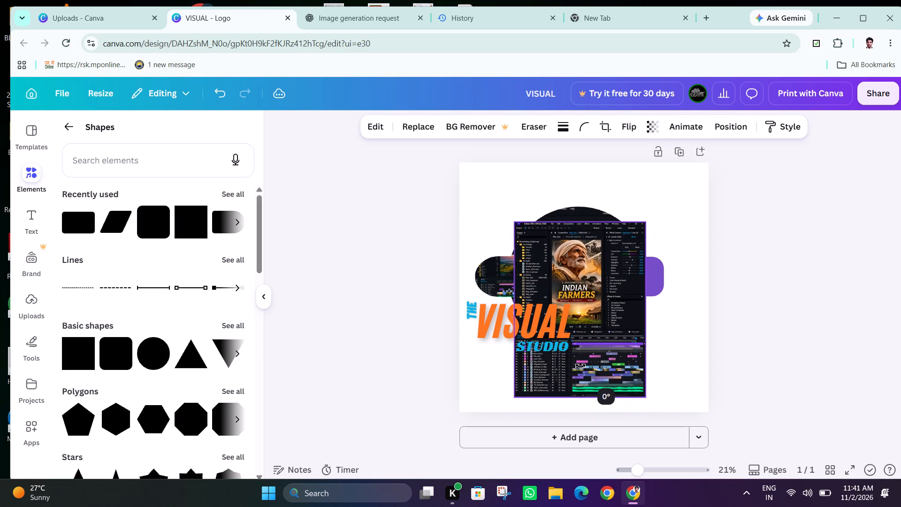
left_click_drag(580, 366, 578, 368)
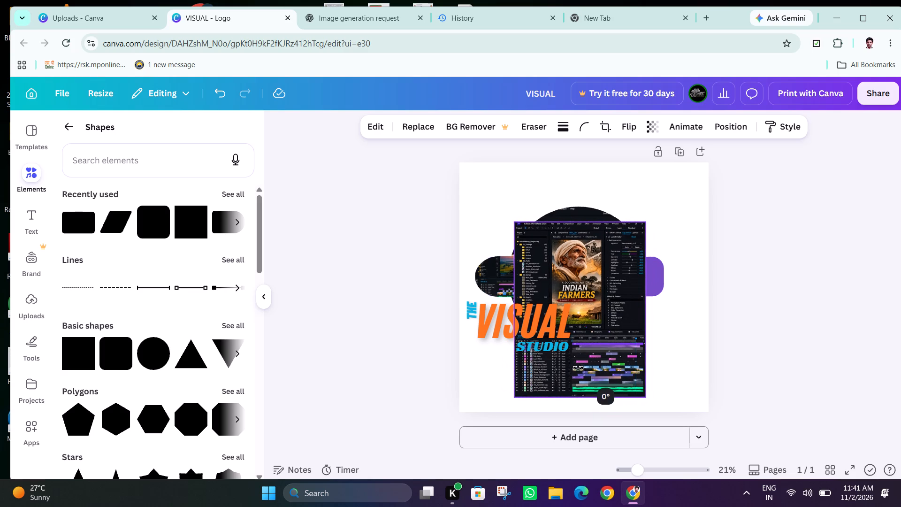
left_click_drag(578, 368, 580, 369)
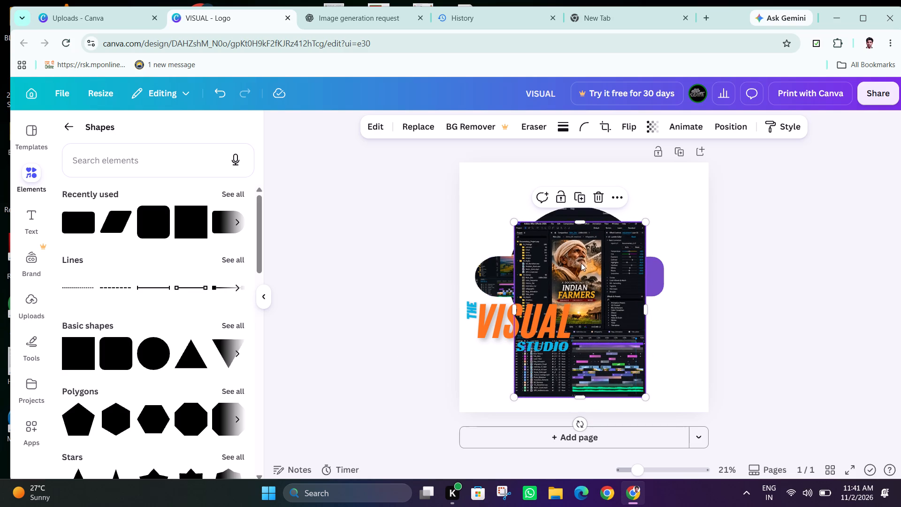
Fill the small empty frame in the bar, beside the purple end, with the upright INDIAN FARMERS image.
left_click_drag(581, 261, 603, 281)
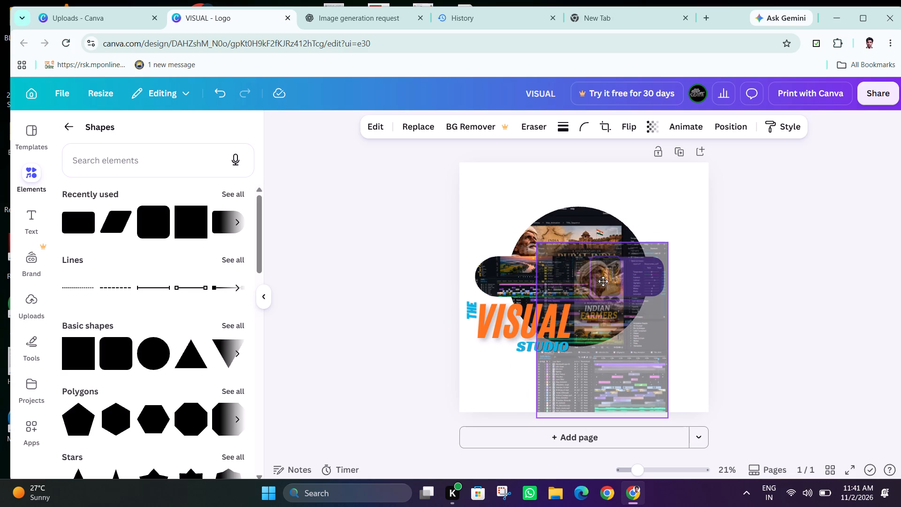
left_click_drag(603, 281, 602, 280)
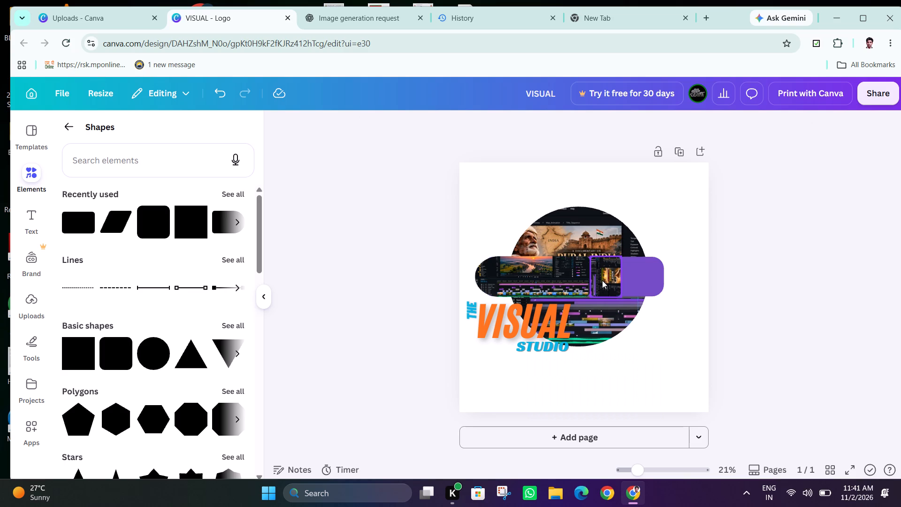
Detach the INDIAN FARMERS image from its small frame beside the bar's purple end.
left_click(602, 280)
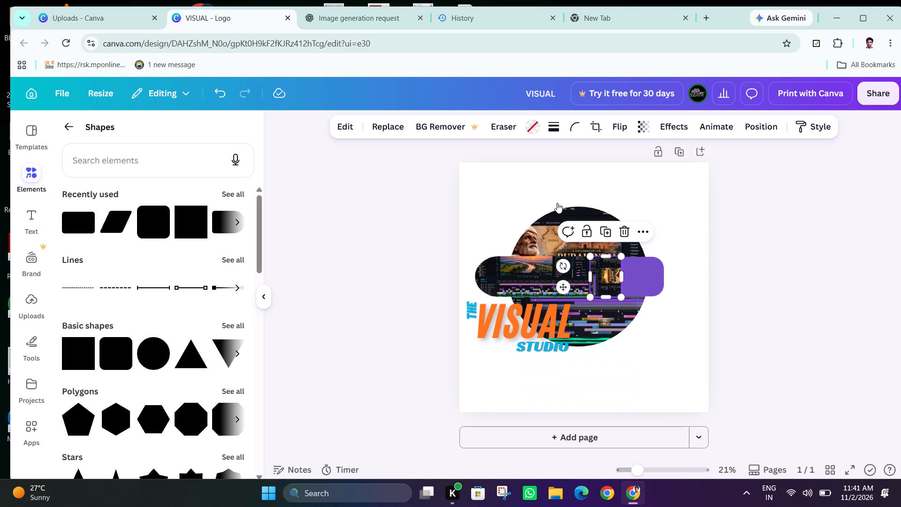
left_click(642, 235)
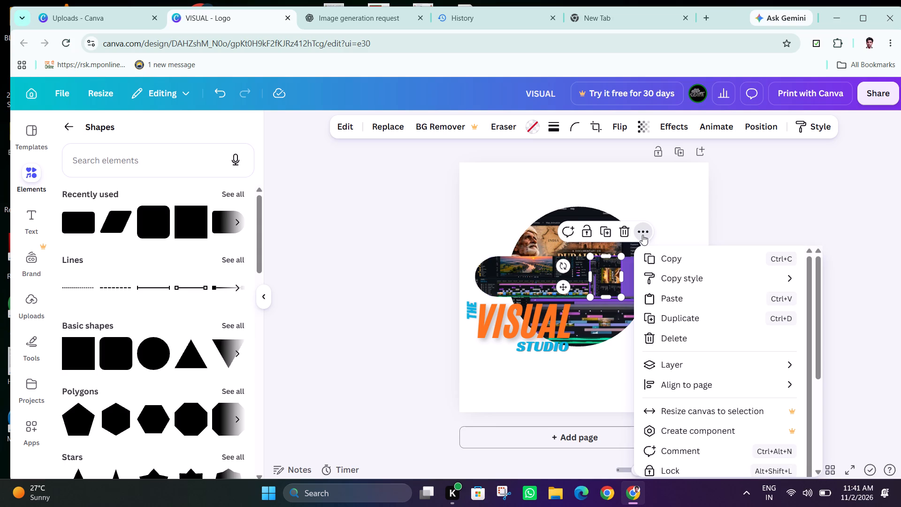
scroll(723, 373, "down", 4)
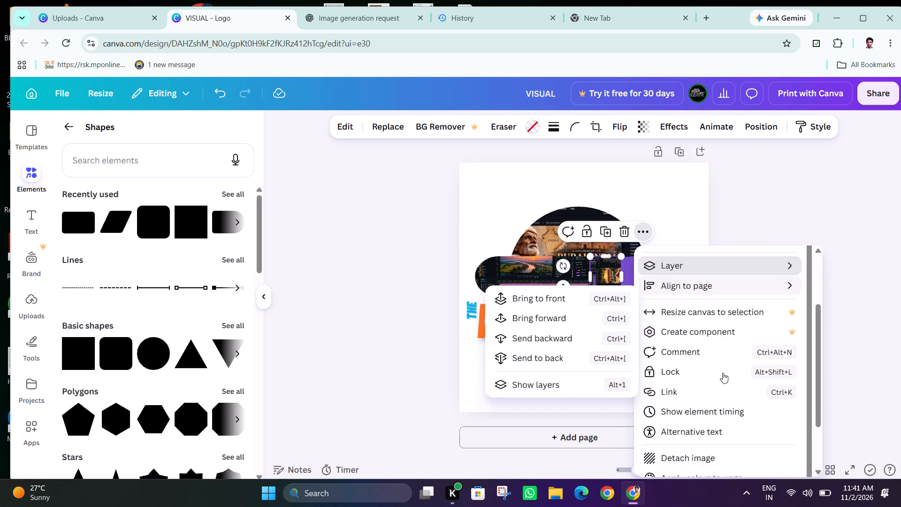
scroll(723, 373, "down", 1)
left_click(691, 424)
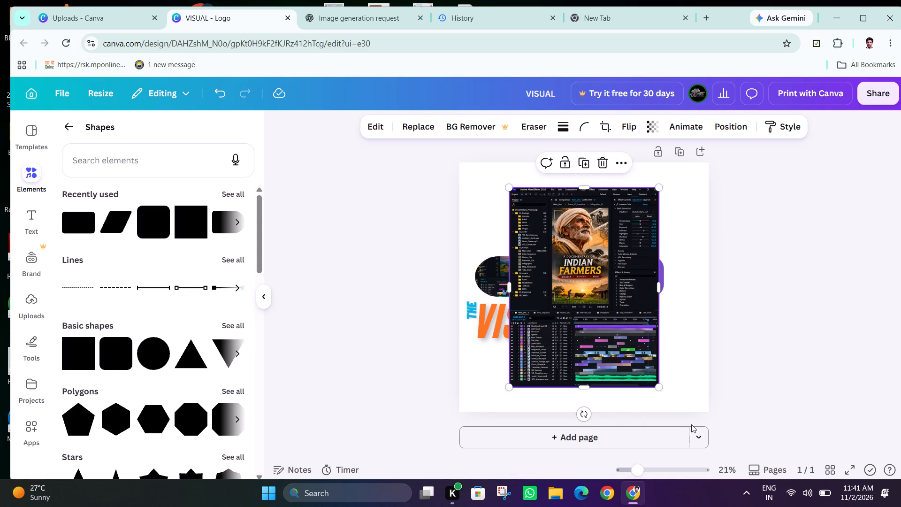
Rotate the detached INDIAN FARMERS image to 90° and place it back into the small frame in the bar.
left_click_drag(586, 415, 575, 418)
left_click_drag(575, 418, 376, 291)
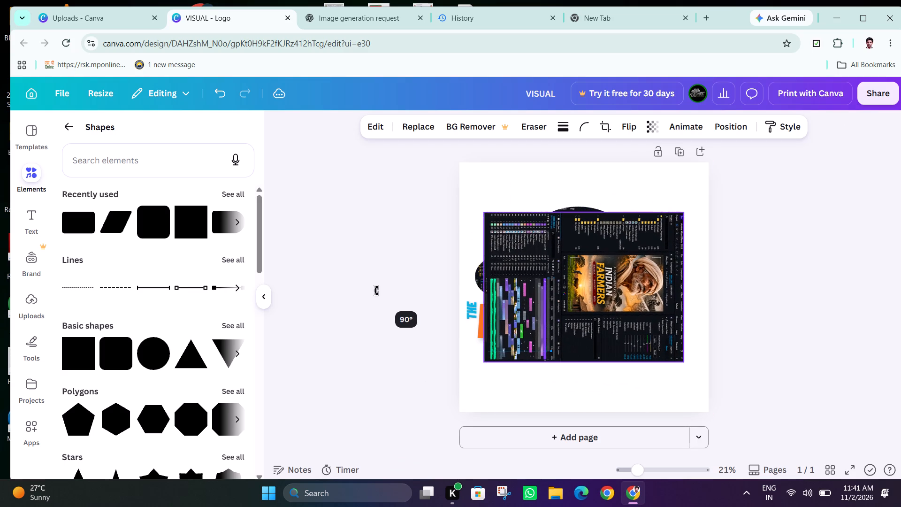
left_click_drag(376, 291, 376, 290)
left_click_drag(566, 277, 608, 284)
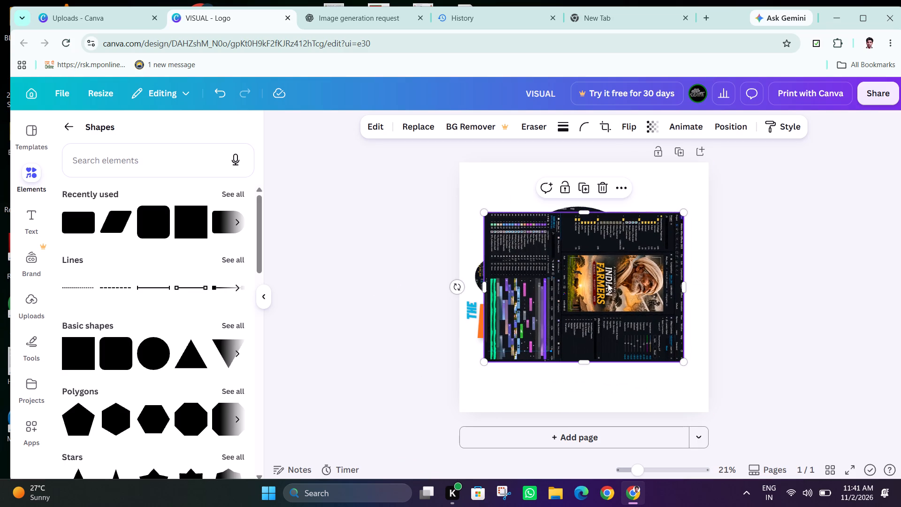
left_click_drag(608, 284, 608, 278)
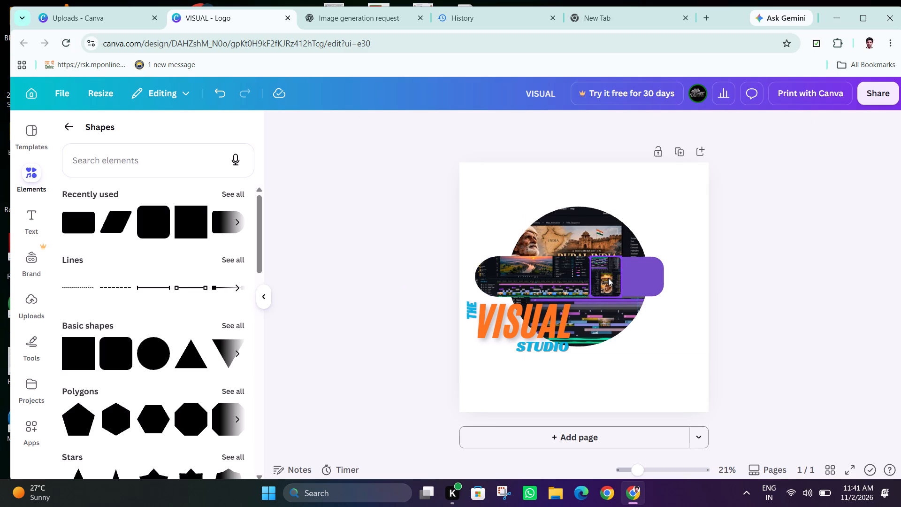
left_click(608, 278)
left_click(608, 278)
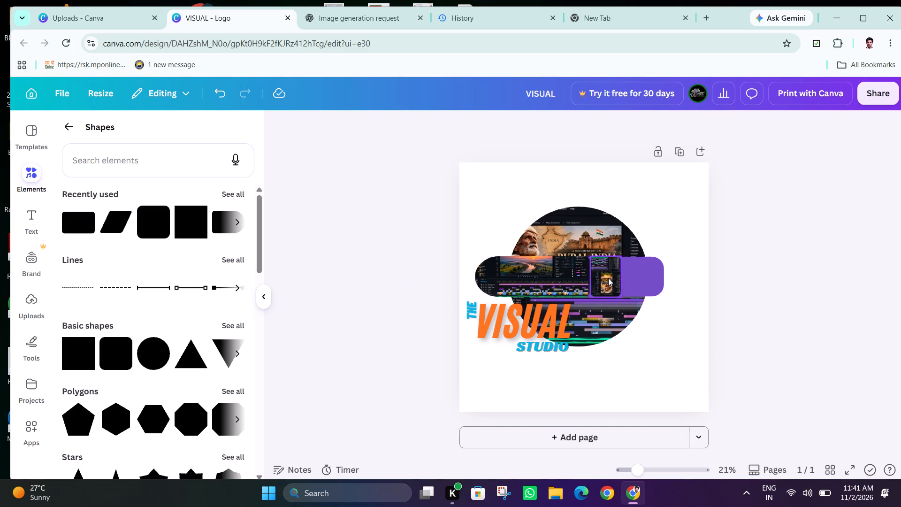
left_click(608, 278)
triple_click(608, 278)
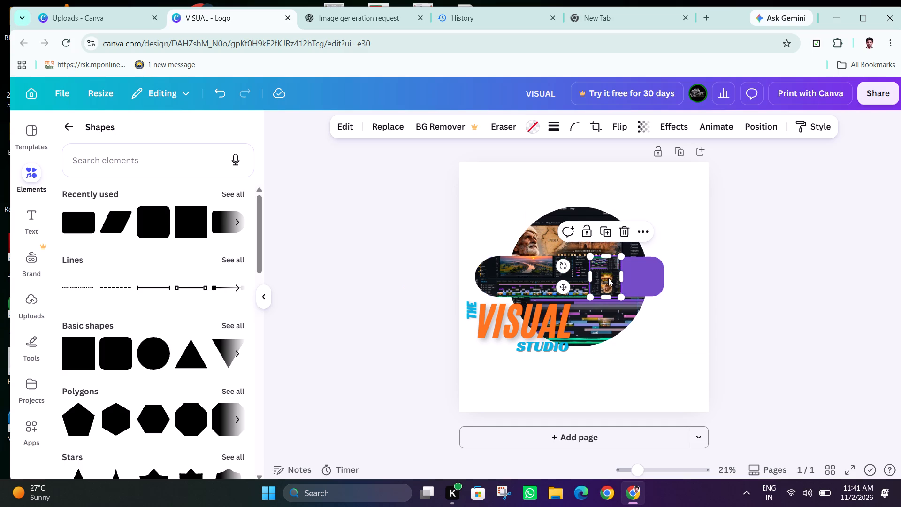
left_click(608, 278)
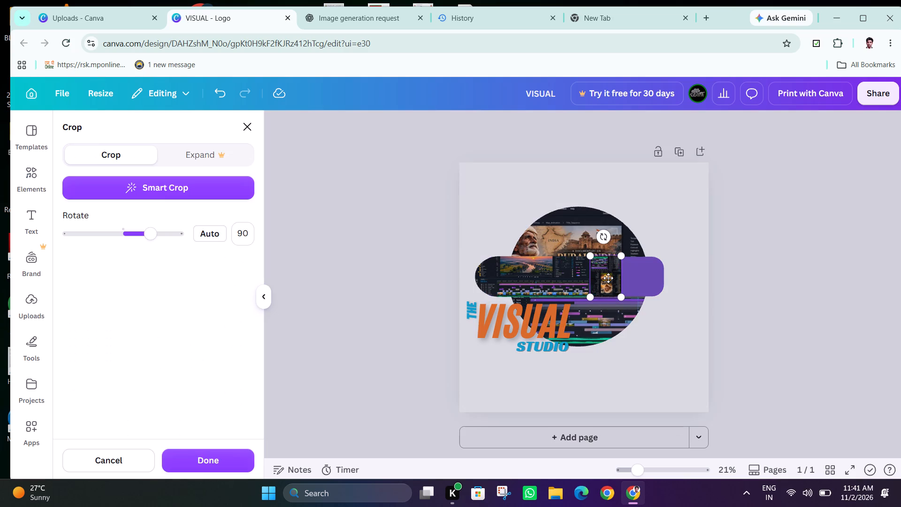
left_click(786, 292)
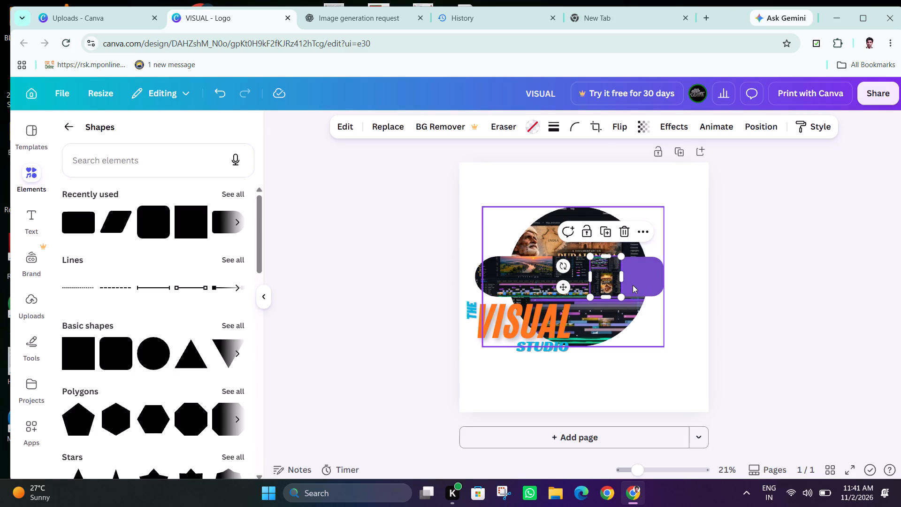
Rotate the INDIAN FARMERS image within its frame's crop to -90° so the poster stands upright.
double_click(604, 278)
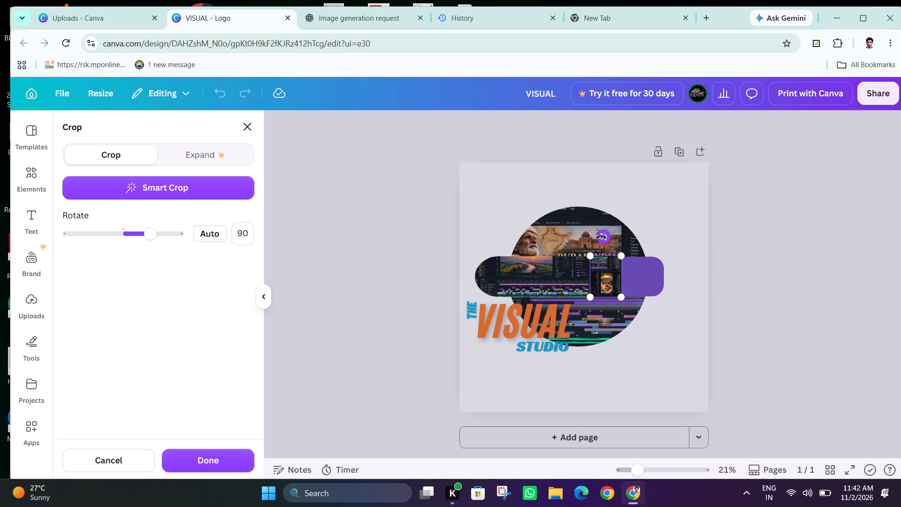
left_click_drag(604, 237, 570, 249)
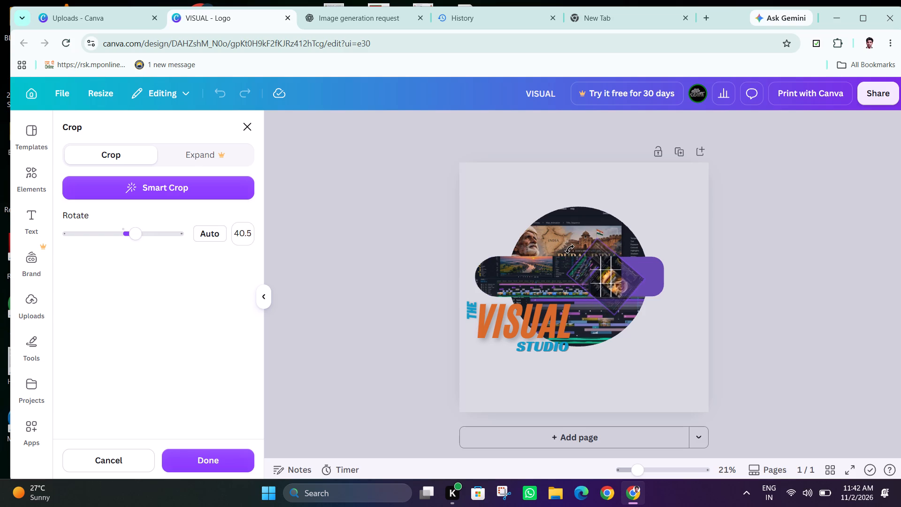
left_click_drag(570, 249, 607, 296)
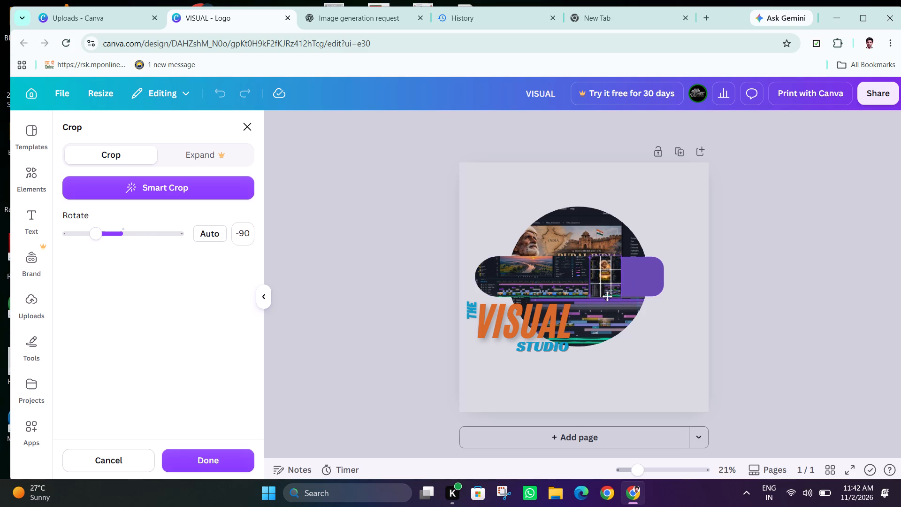
left_click_drag(607, 296, 606, 295)
left_click(751, 292)
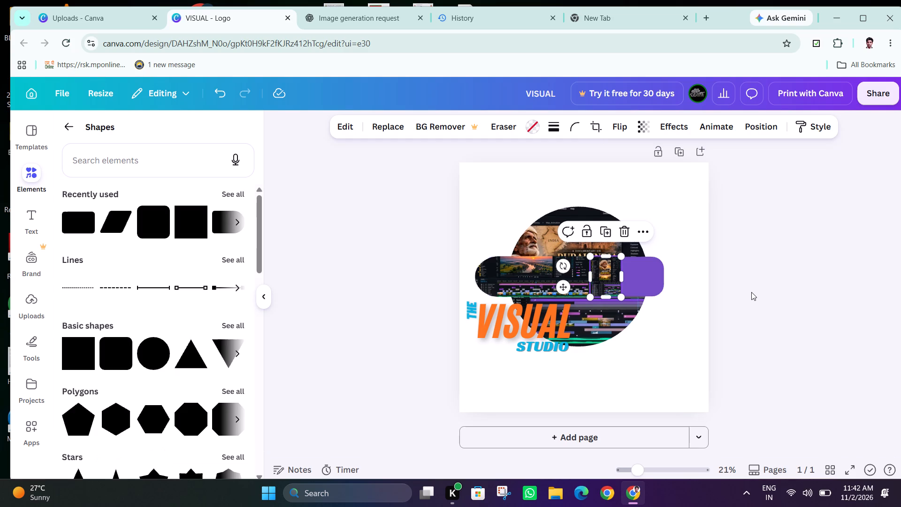
left_click(751, 292)
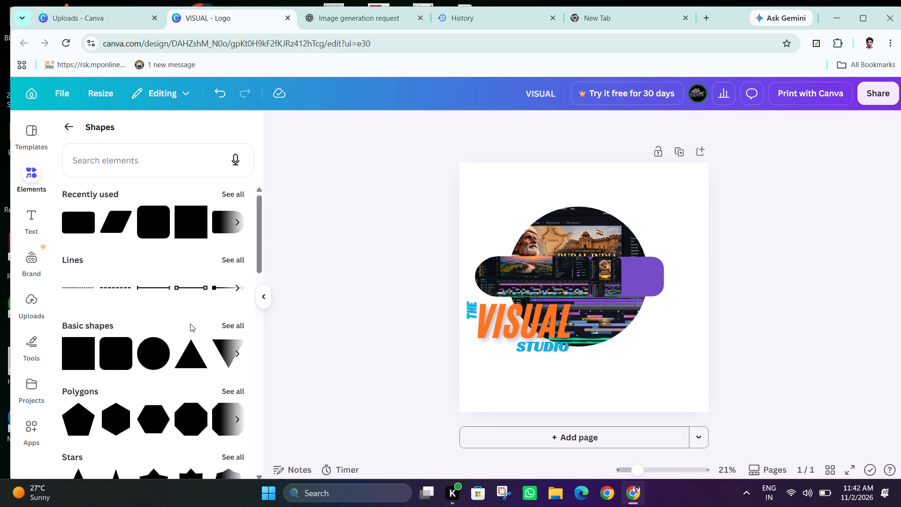
Add a rounded square from the basic shapes, reduce its height, and place it over the bar's purple end.
scroll(159, 404, "down", 1)
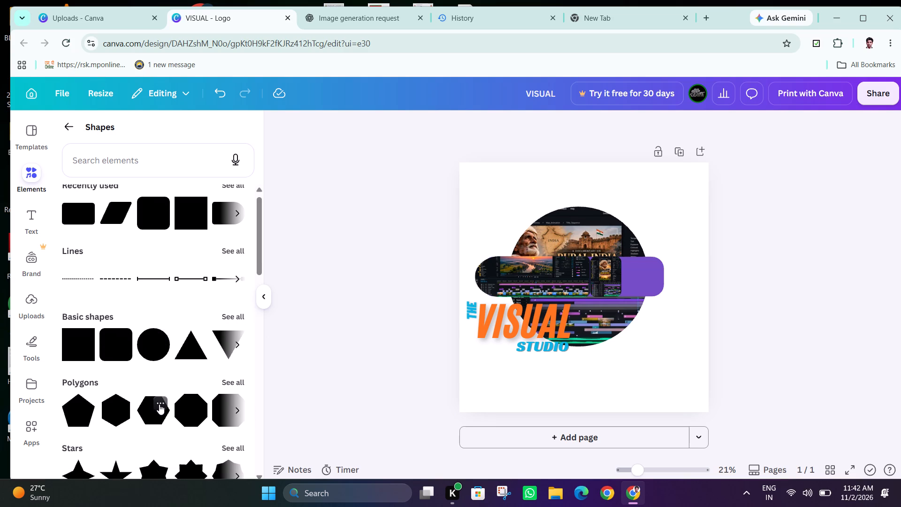
scroll(159, 404, "down", 2)
left_click_drag(110, 342, 497, 367)
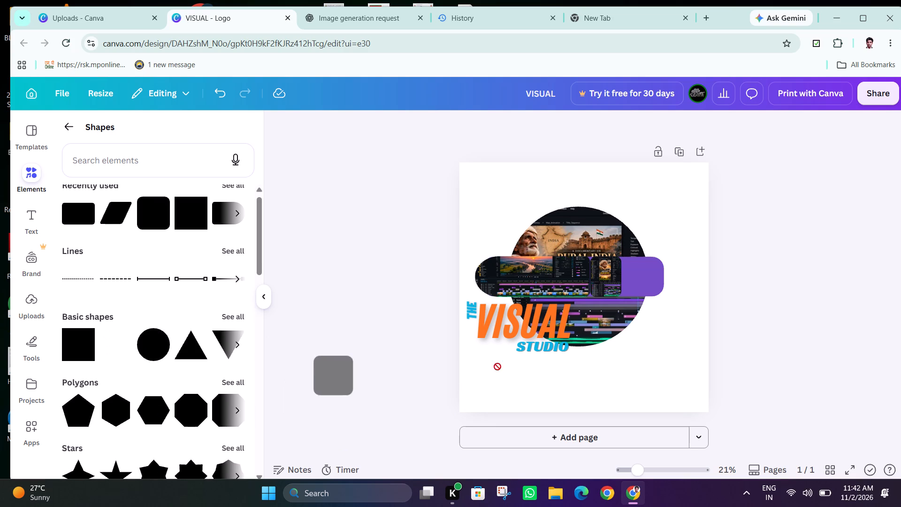
left_click_drag(497, 367, 638, 340)
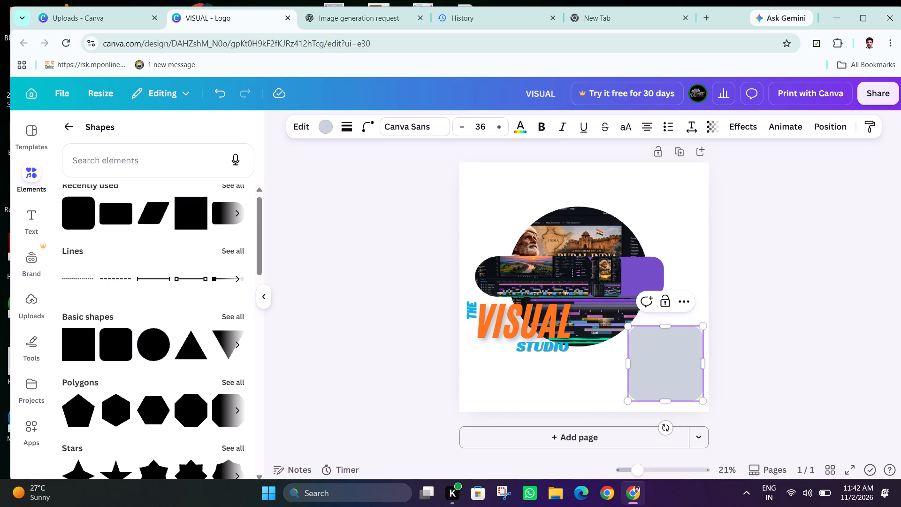
left_click_drag(667, 405, 669, 387)
left_click_drag(669, 362, 660, 289)
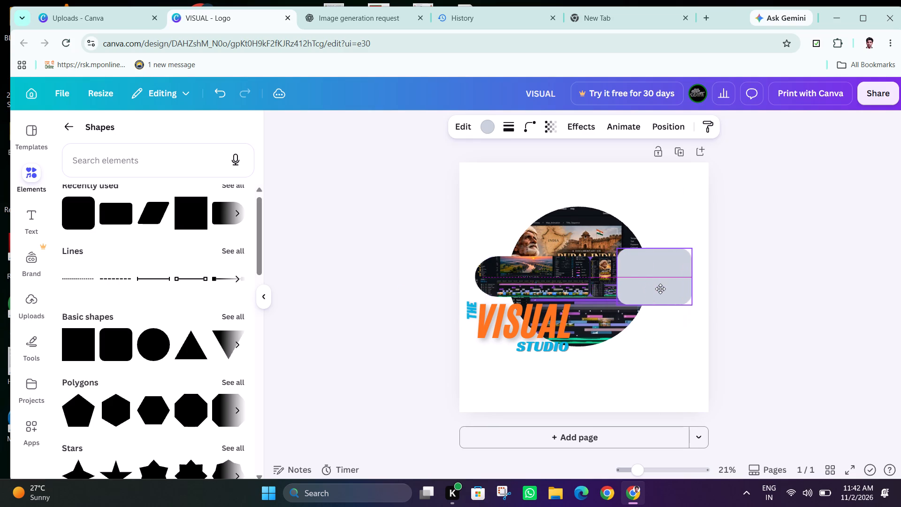
left_click_drag(660, 289, 662, 287)
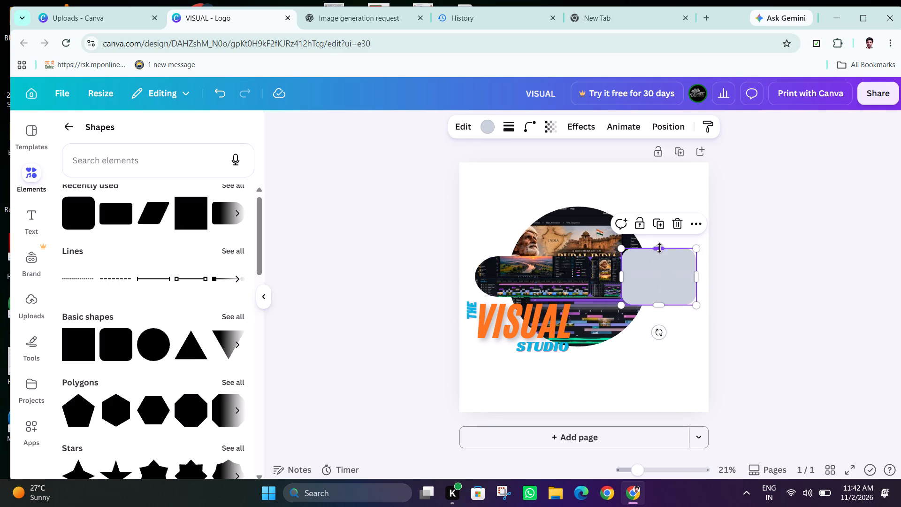
Resize the grey rounded shape to about 341 × 328 so it exactly covers the bar's purple end.
left_click_drag(659, 246, 659, 256)
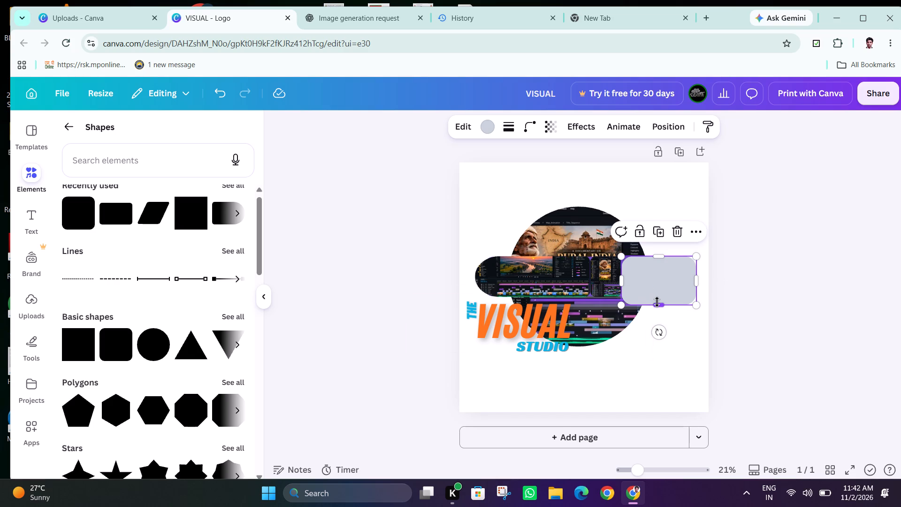
left_click_drag(657, 303, 657, 295)
left_click_drag(698, 277, 696, 277)
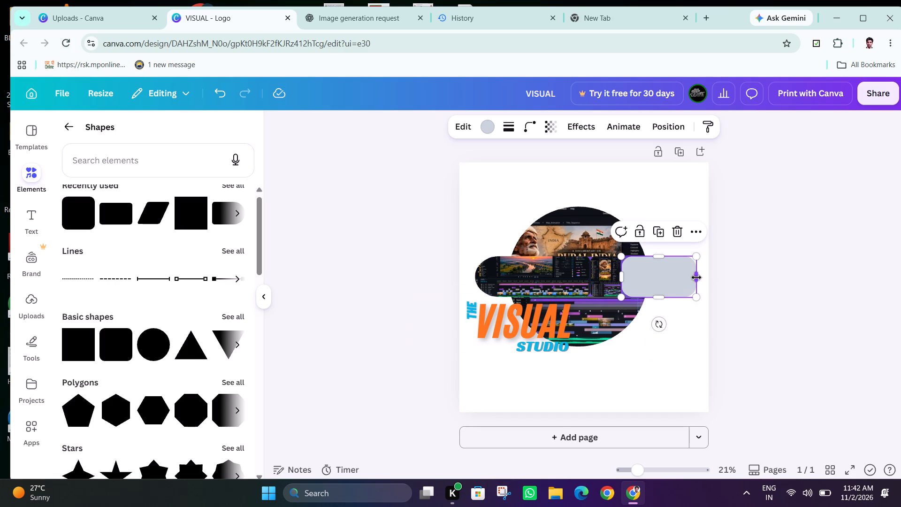
left_click_drag(696, 277, 662, 281)
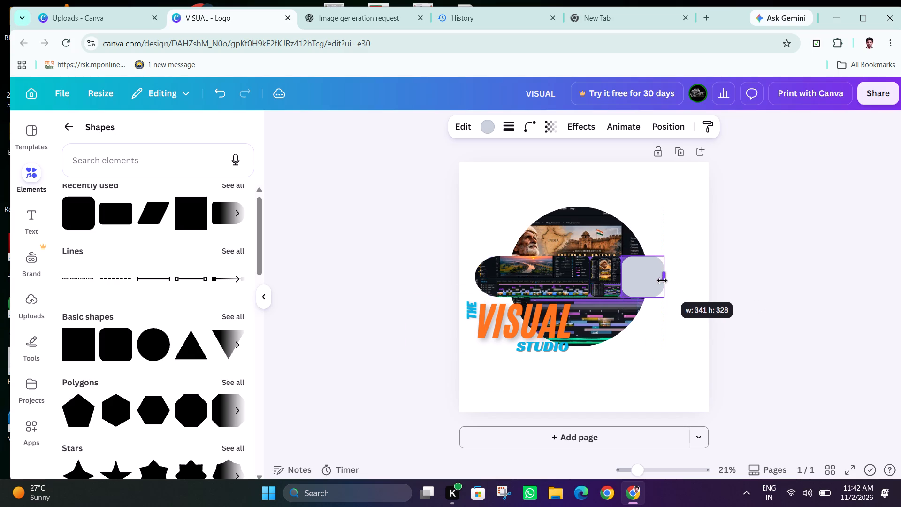
left_click_drag(662, 281, 668, 282)
left_click(756, 296)
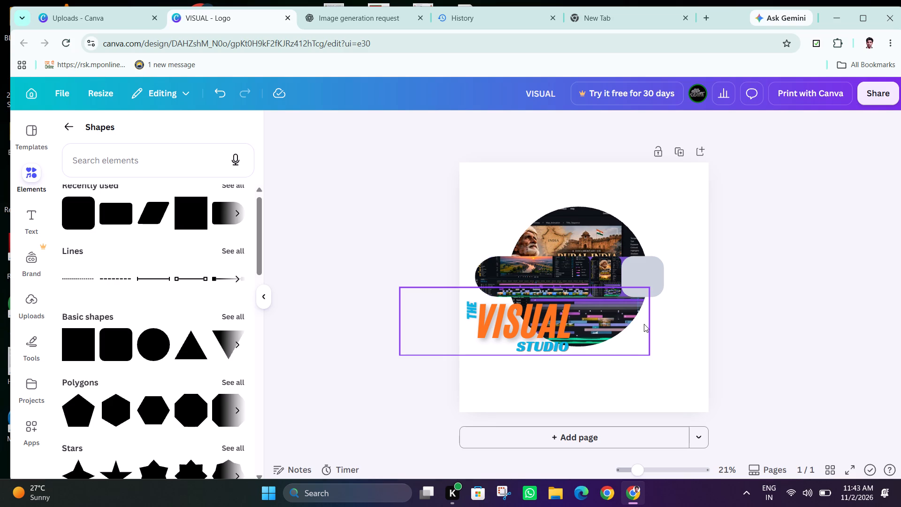
Convert the grey rounded shape at the bar's end into an image frame.
left_click(646, 269)
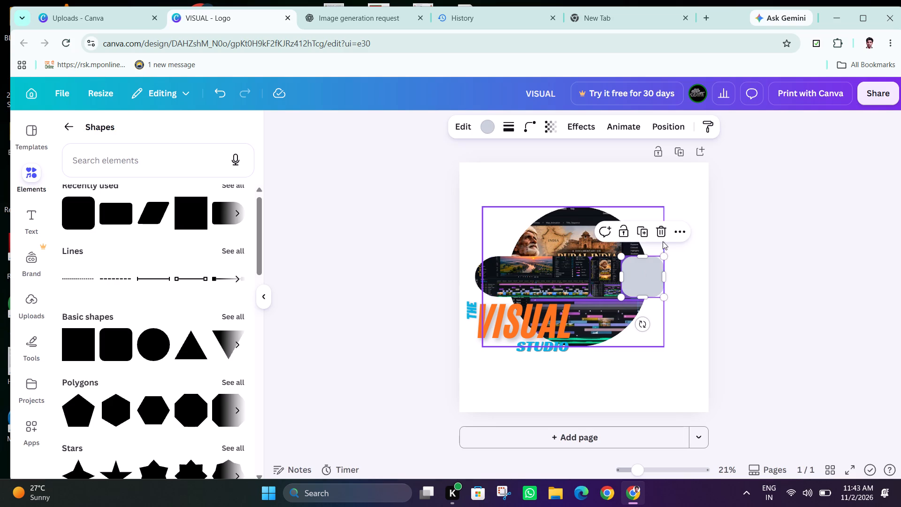
left_click(676, 235)
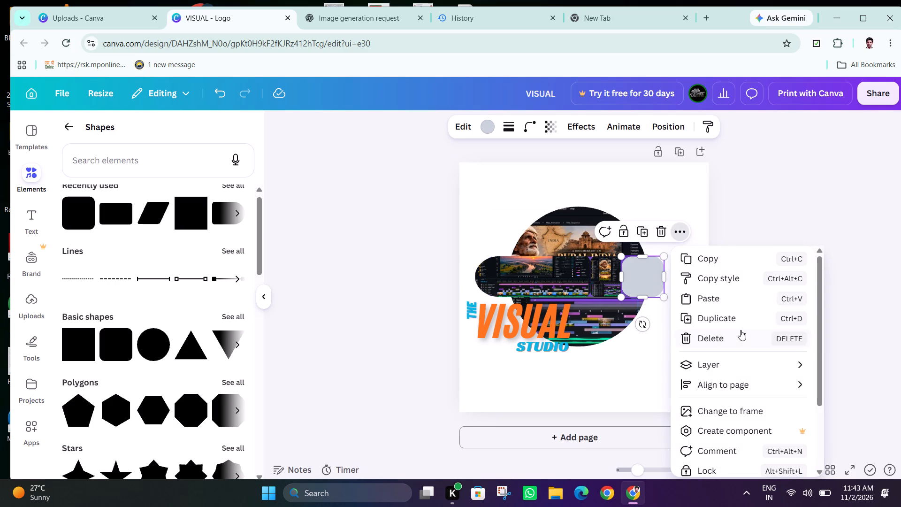
left_click(726, 409)
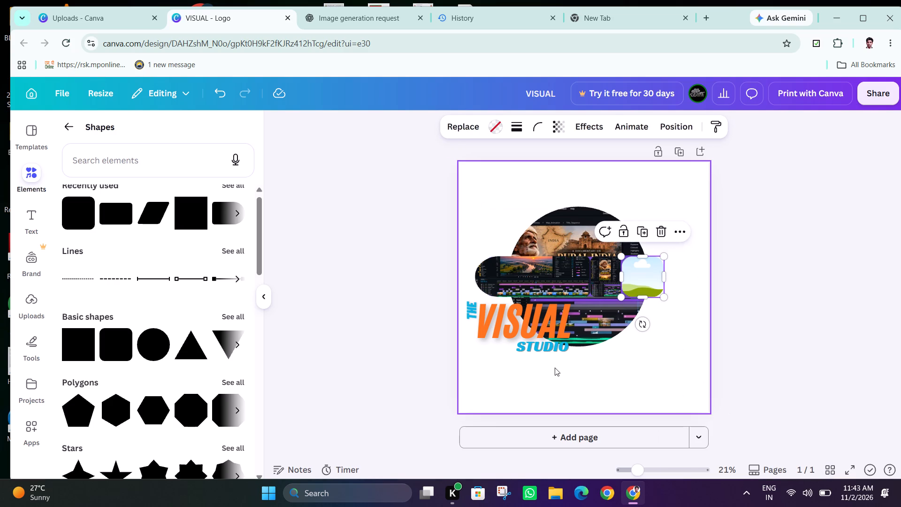
Unlock the grouped THE VISUAL STUDIO title text and copy it.
left_click_drag(558, 372, 459, 305)
left_click_drag(499, 327, 506, 327)
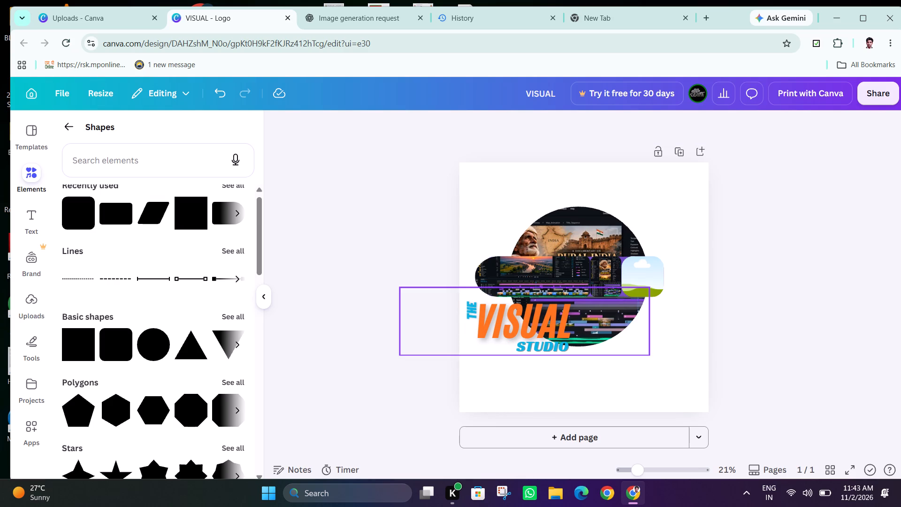
left_click(522, 327)
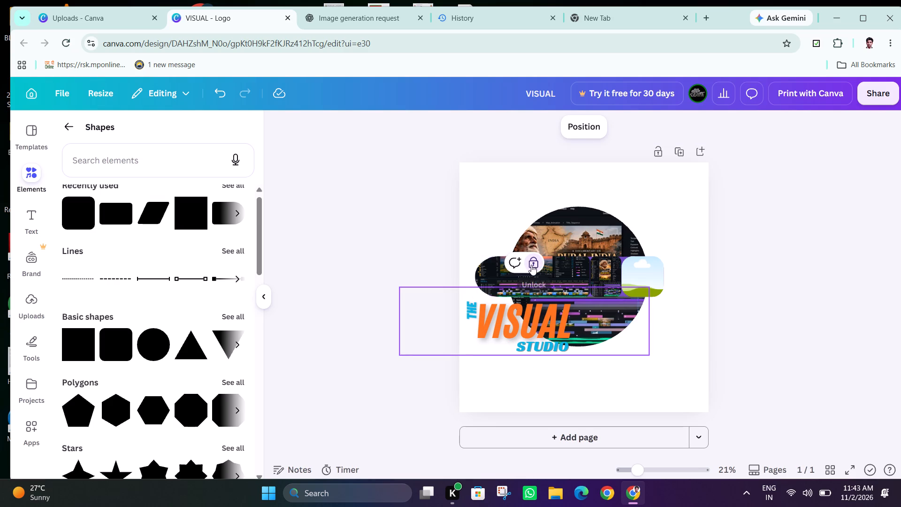
left_click(531, 265)
key("ctrl+c")
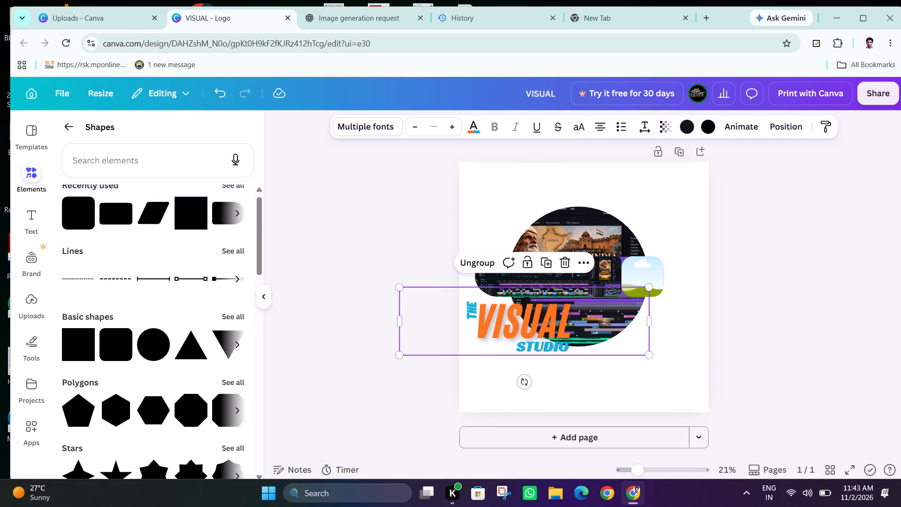
key("ctrl+c")
key("ctrl+c")
key("ctrl+c")
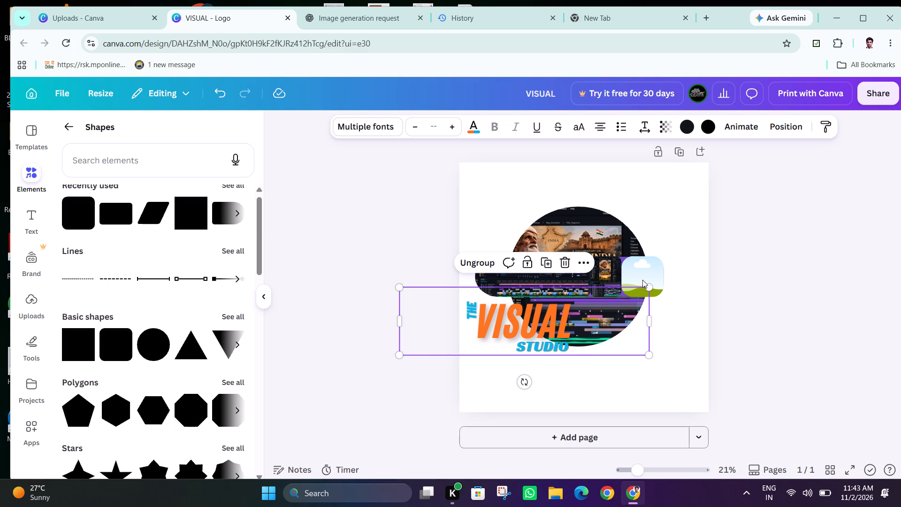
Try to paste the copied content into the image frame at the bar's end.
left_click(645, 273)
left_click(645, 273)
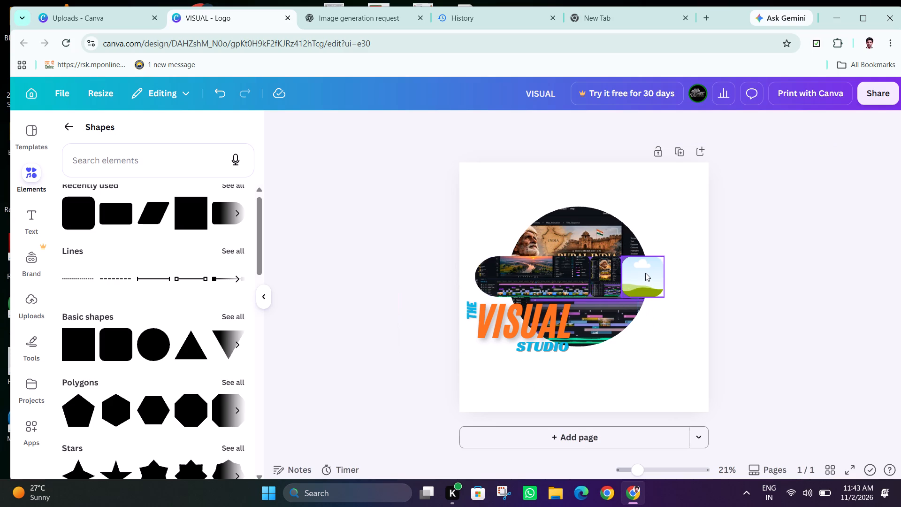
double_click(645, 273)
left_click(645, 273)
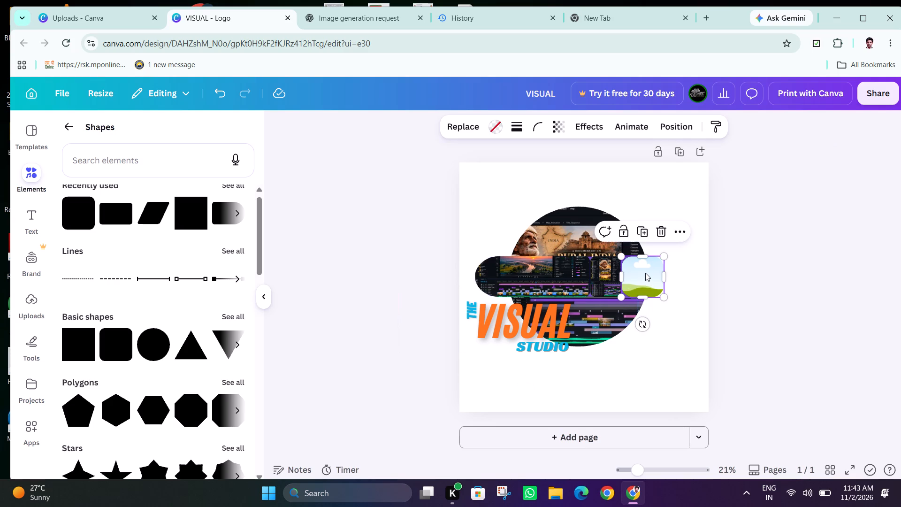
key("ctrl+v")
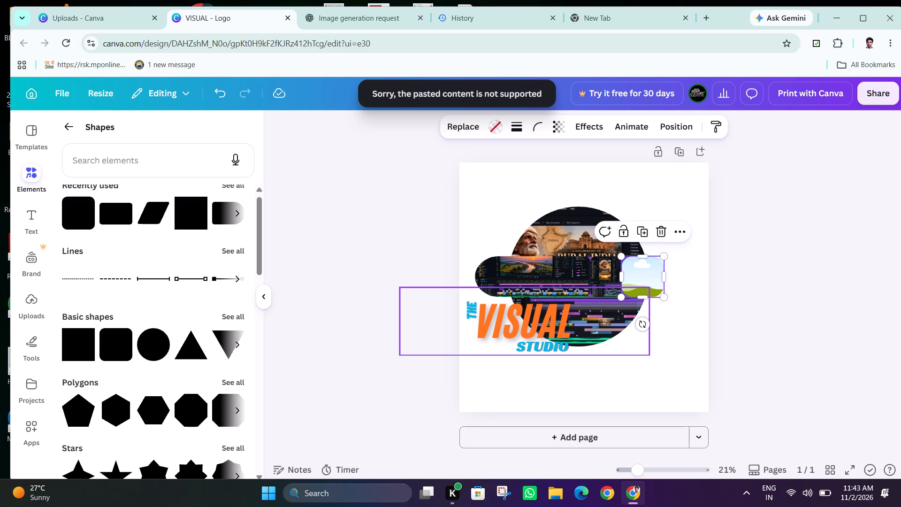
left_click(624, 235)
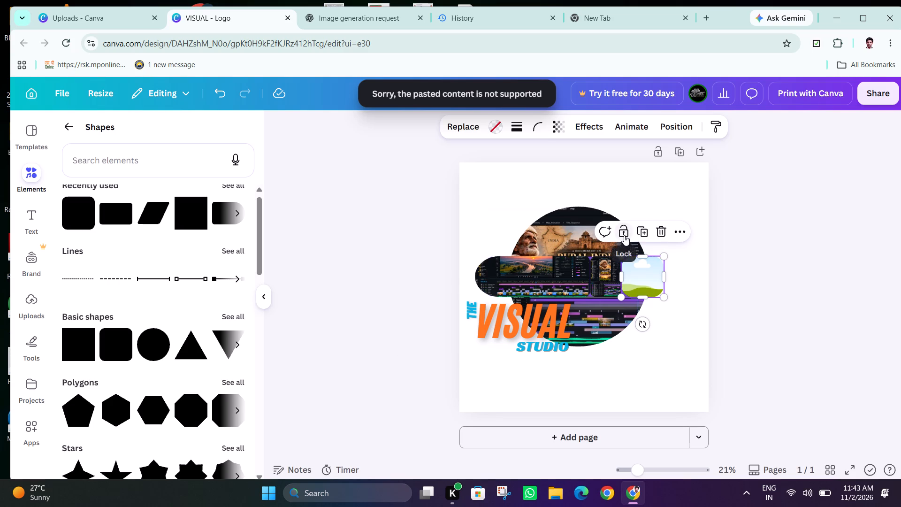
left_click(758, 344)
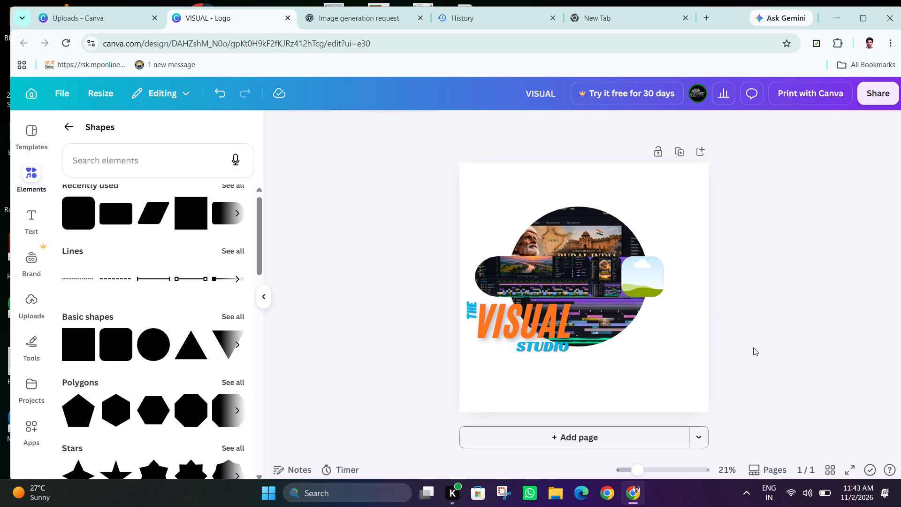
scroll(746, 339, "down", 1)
left_click(347, 23)
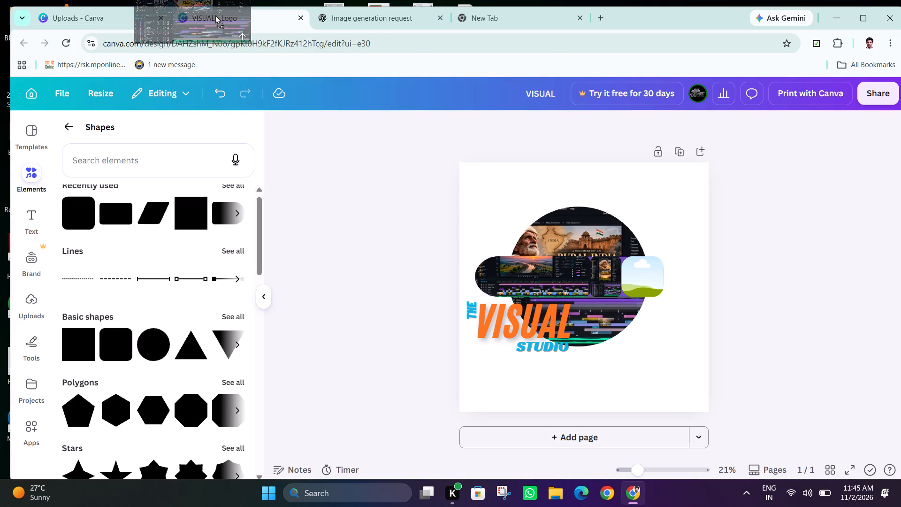
left_click_drag(215, 15, 647, 365)
left_click(647, 365)
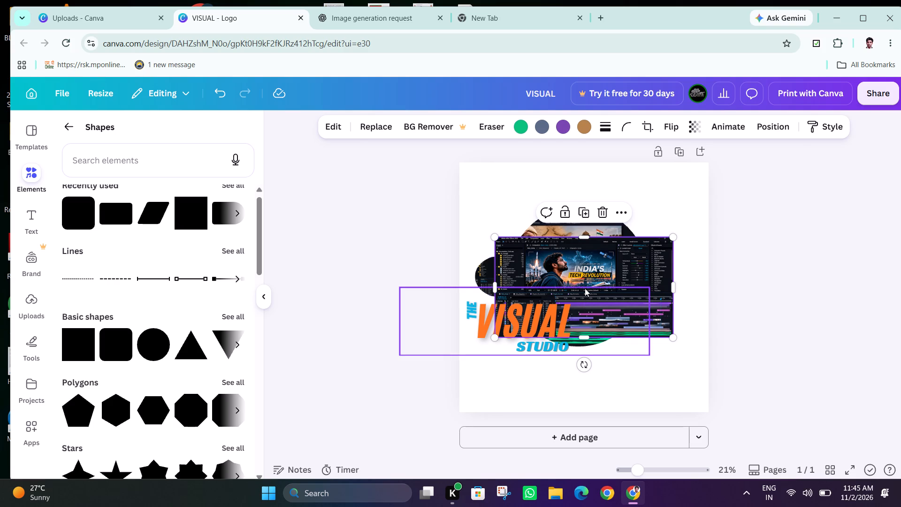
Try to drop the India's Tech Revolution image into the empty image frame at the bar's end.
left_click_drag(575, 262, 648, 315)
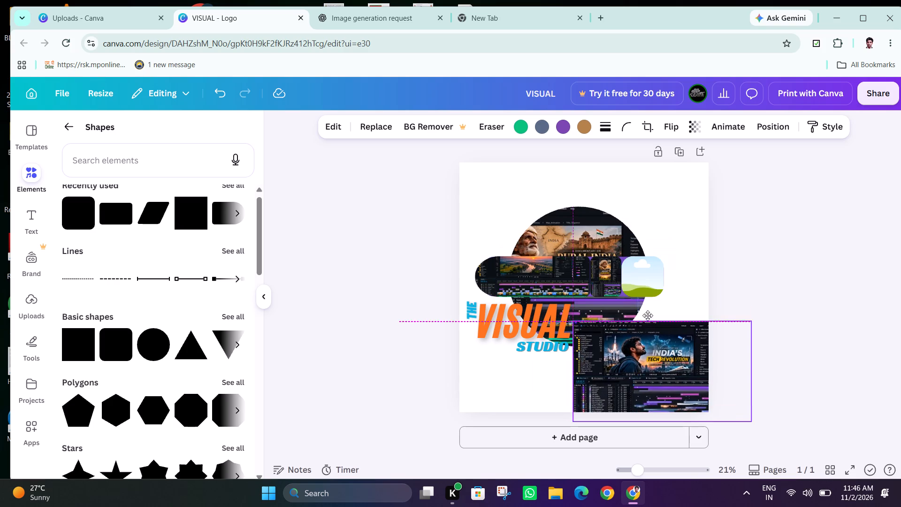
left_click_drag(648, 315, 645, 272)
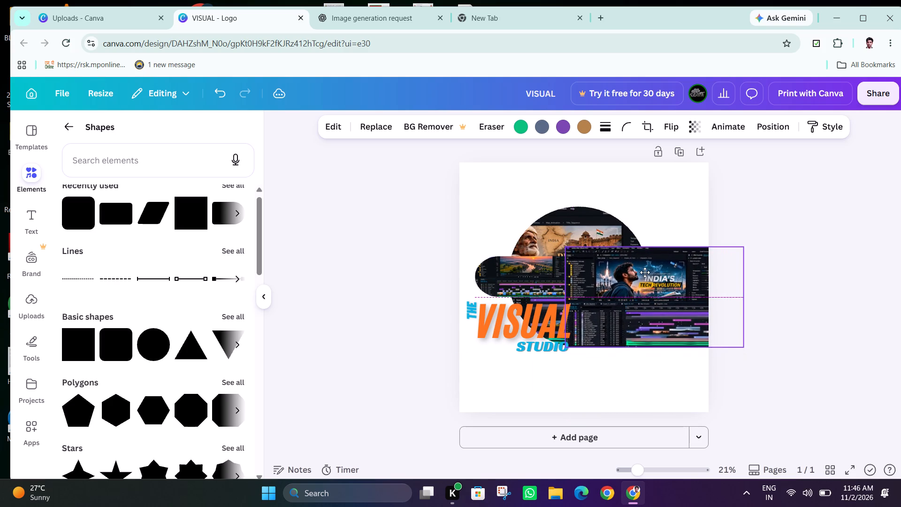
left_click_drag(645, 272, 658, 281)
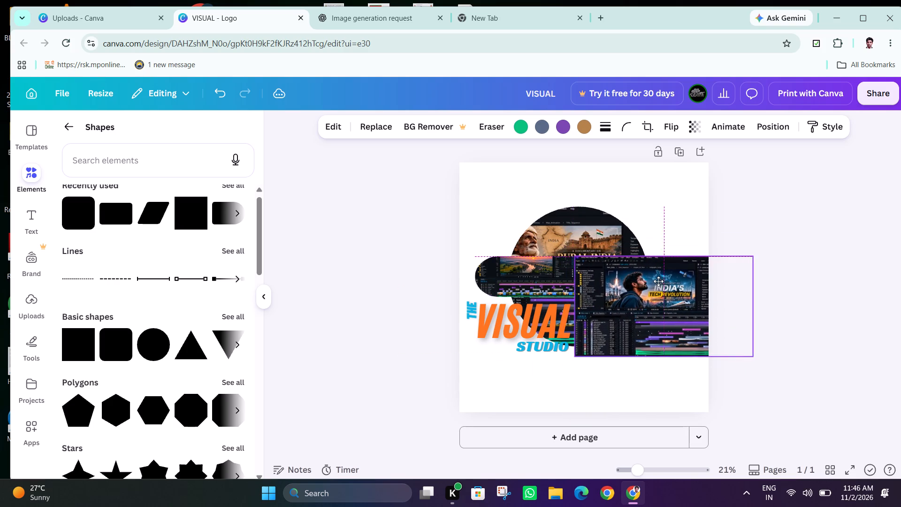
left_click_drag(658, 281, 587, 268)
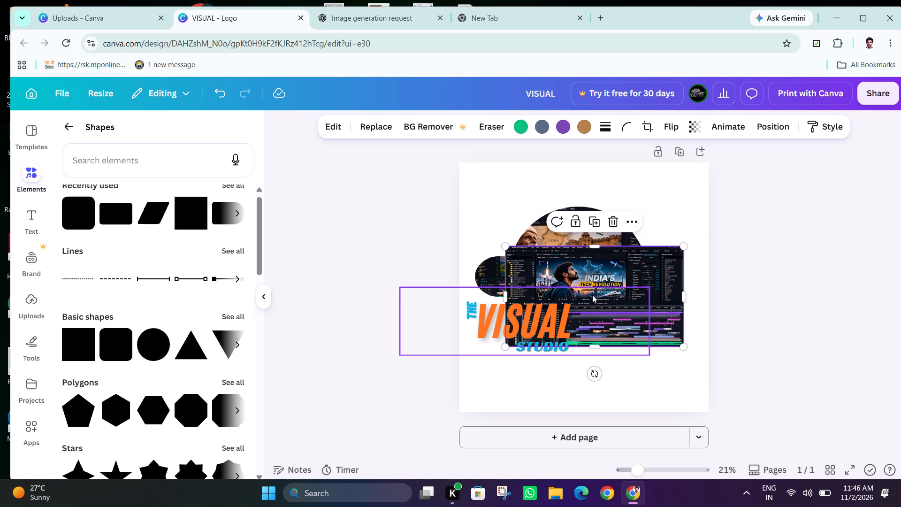
Move the India's Tech Revolution image clear, unlock the empty frame at the bar's end, and fill that frame with the image.
left_click_drag(638, 266, 642, 323)
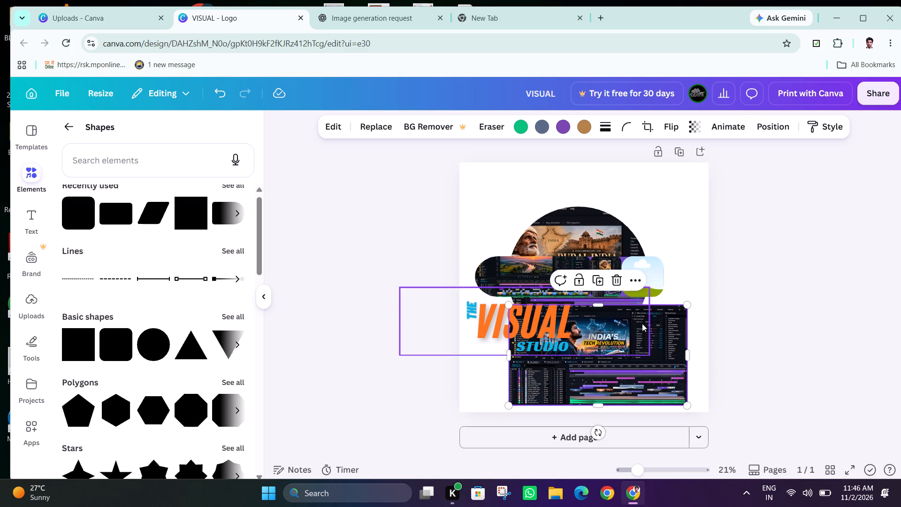
left_click(647, 281)
left_click(652, 237)
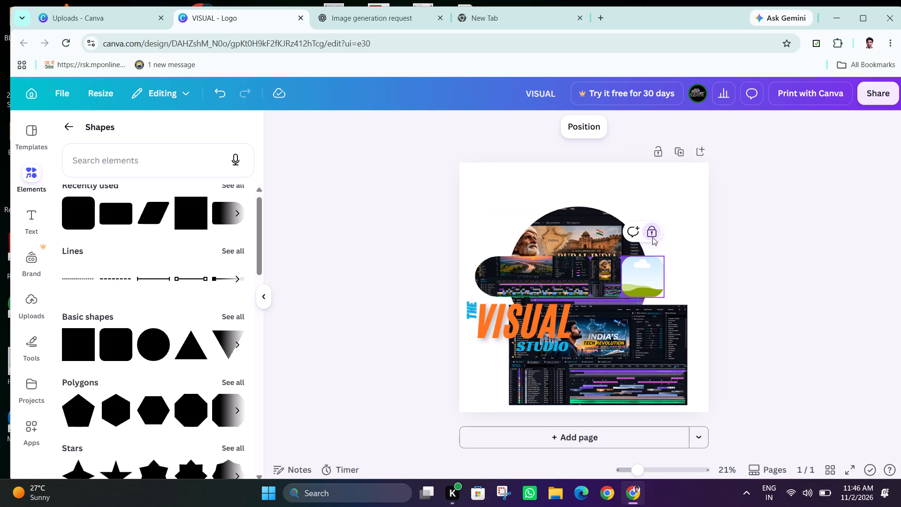
left_click_drag(651, 374, 652, 294)
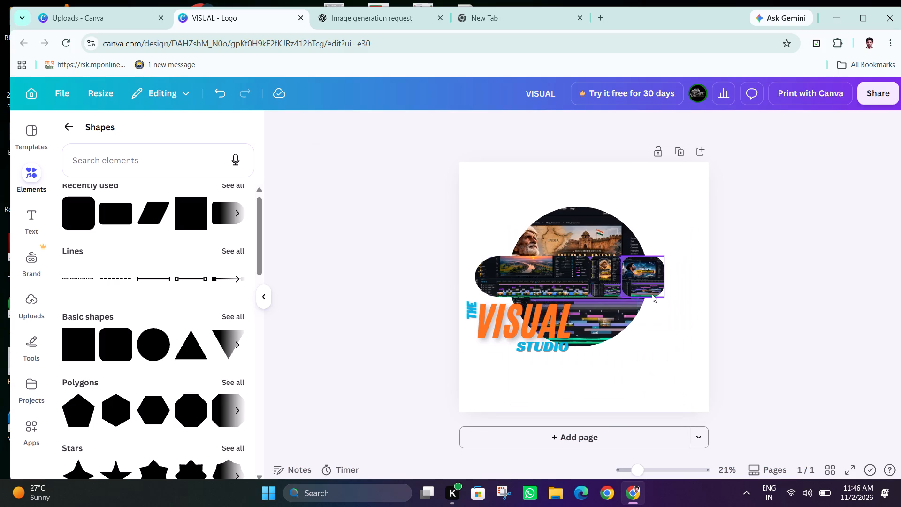
left_click(691, 341)
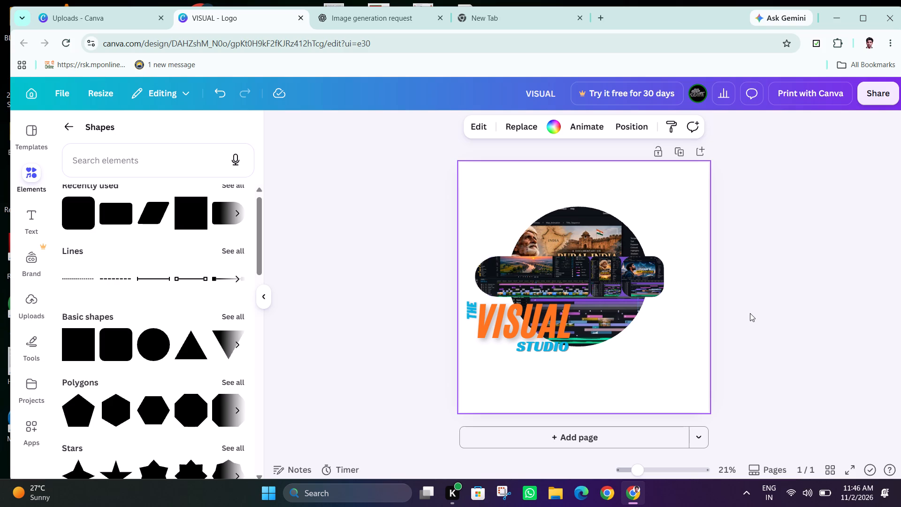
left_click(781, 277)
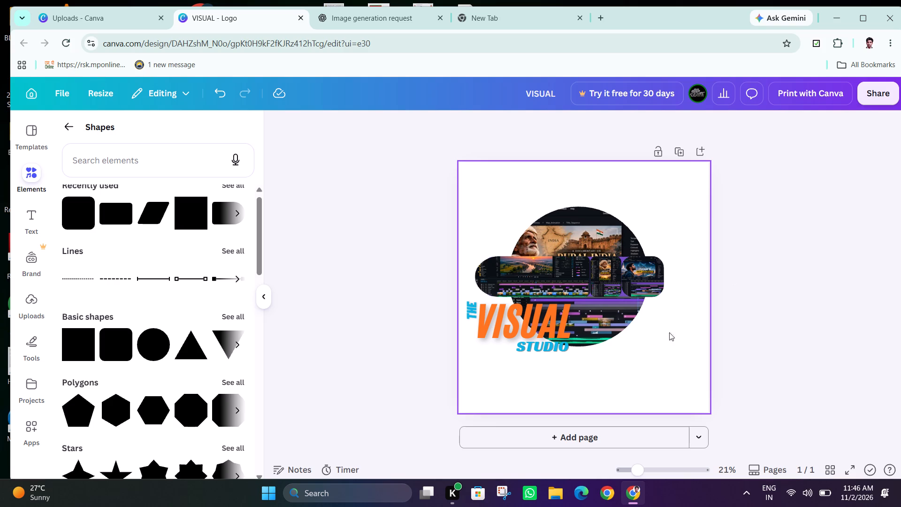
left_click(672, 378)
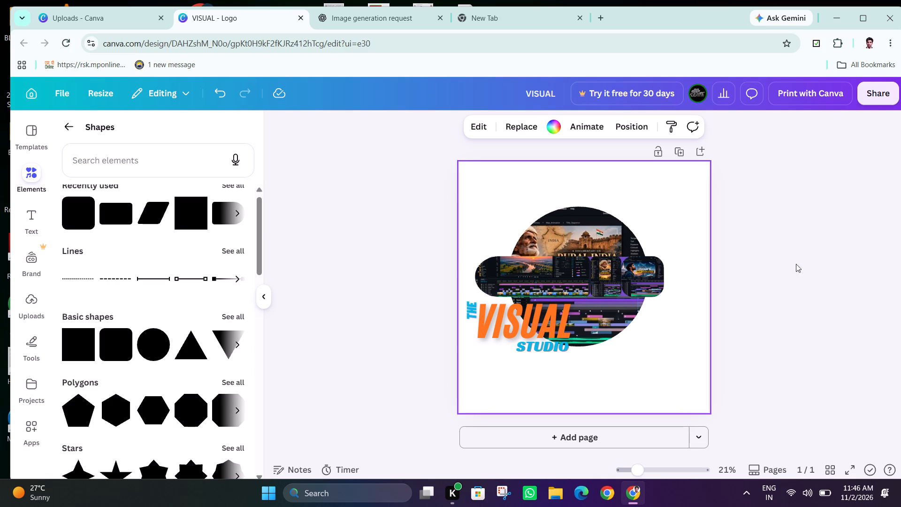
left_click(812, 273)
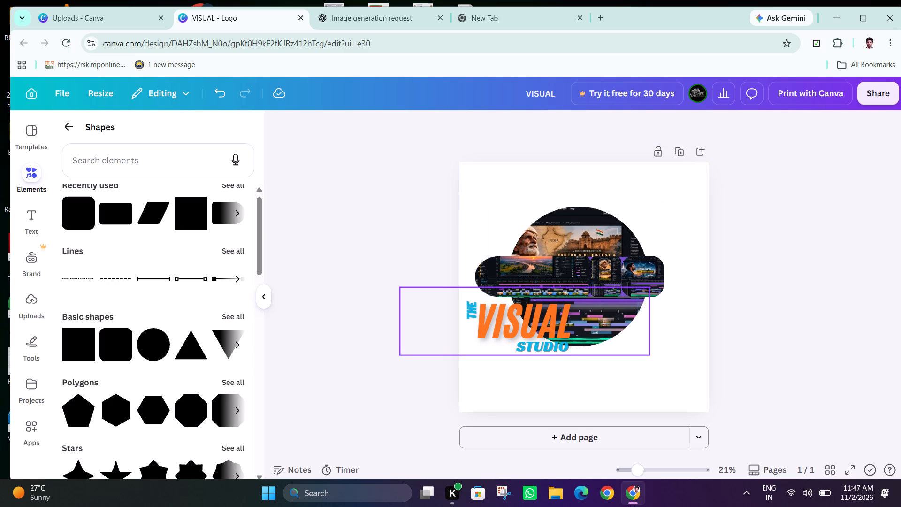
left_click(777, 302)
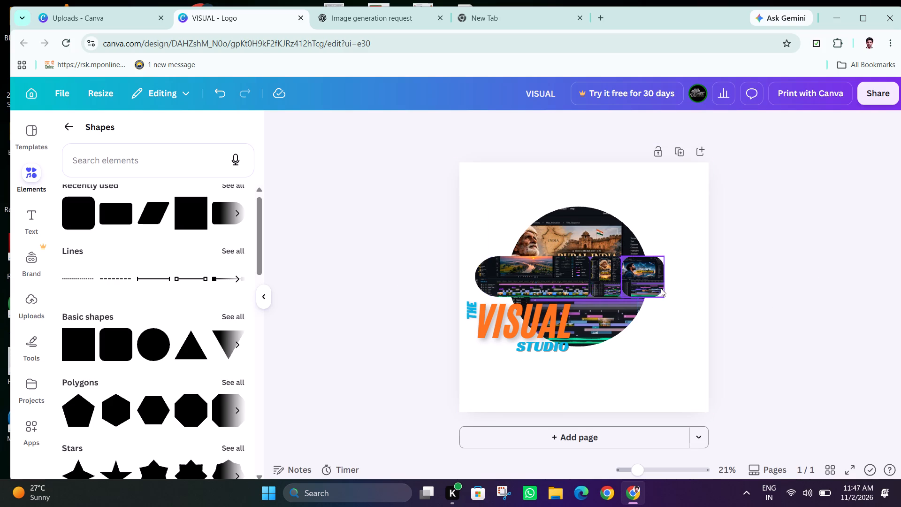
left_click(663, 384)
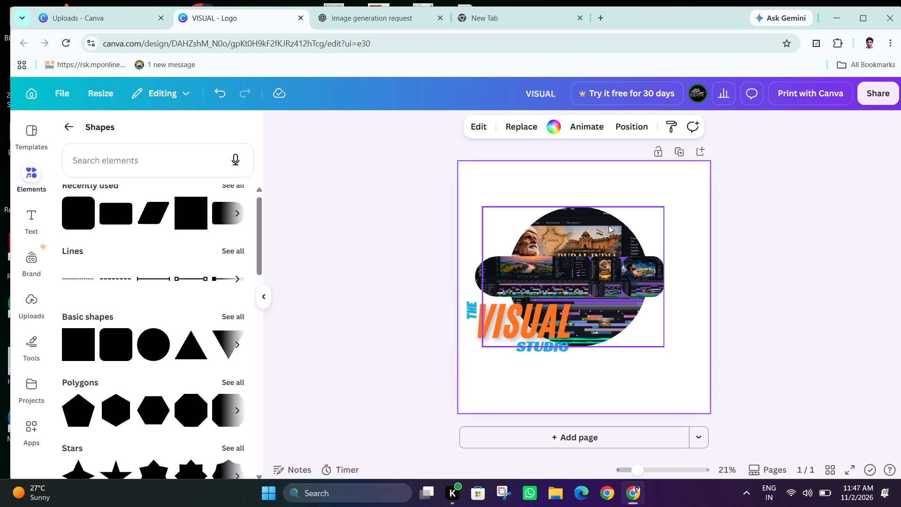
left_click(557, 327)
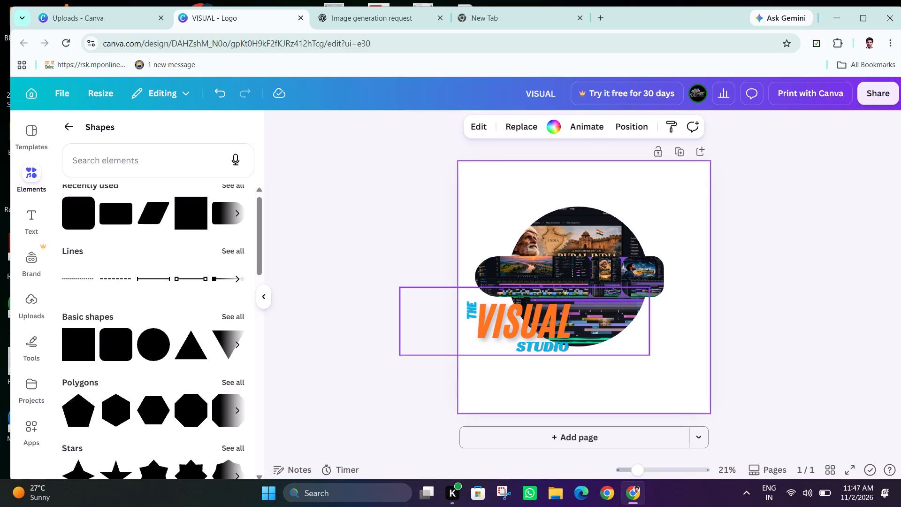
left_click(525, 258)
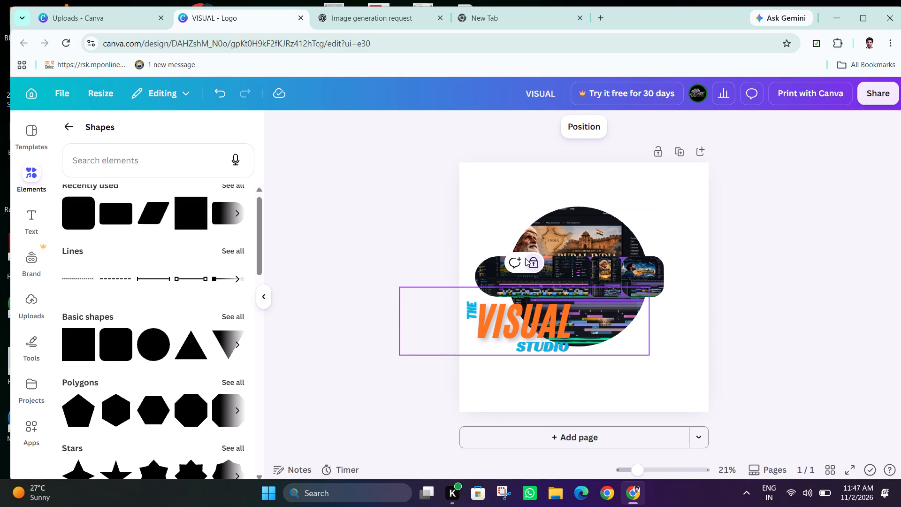
Select the two unlocked image frames at the bar's end together and lock them.
left_click(704, 280)
left_click_drag(703, 280, 550, 280)
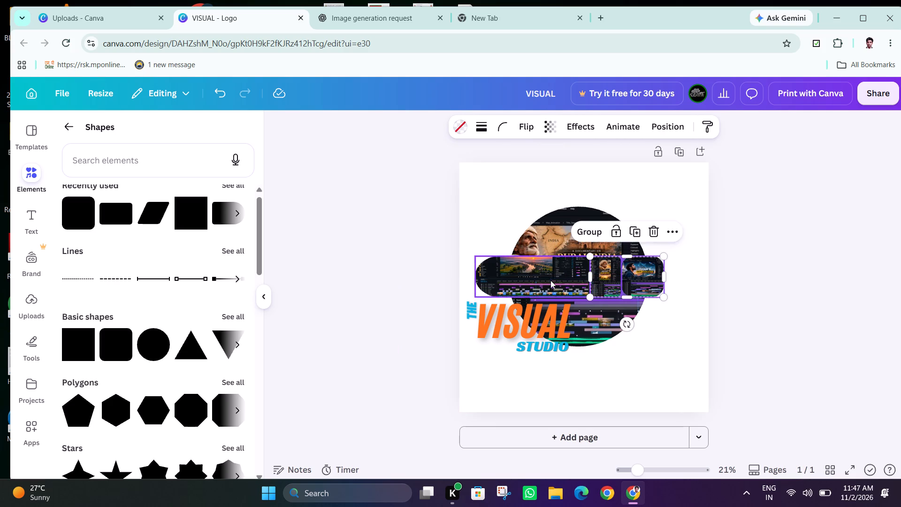
left_click(596, 236)
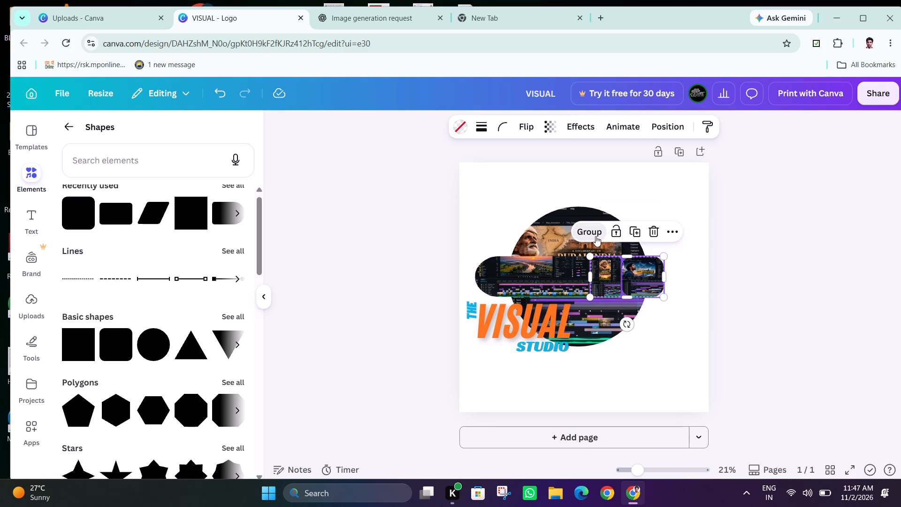
left_click(596, 236)
left_click(616, 233)
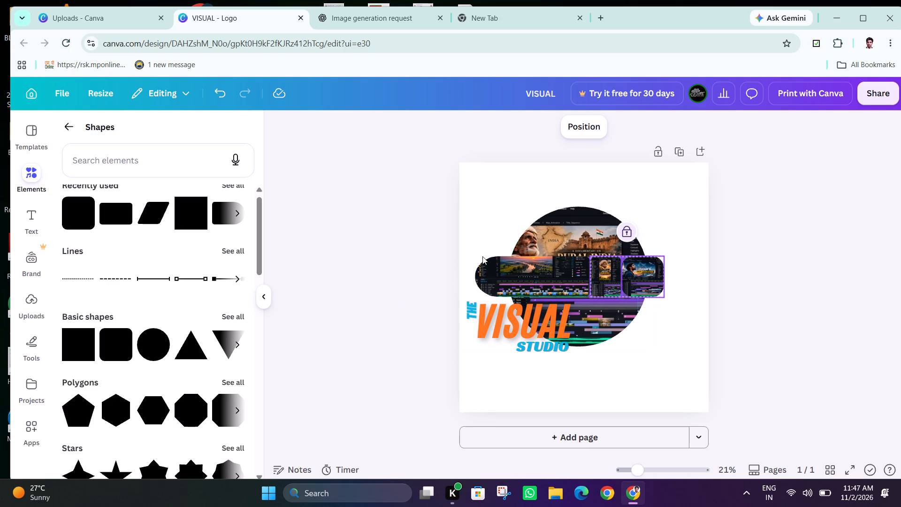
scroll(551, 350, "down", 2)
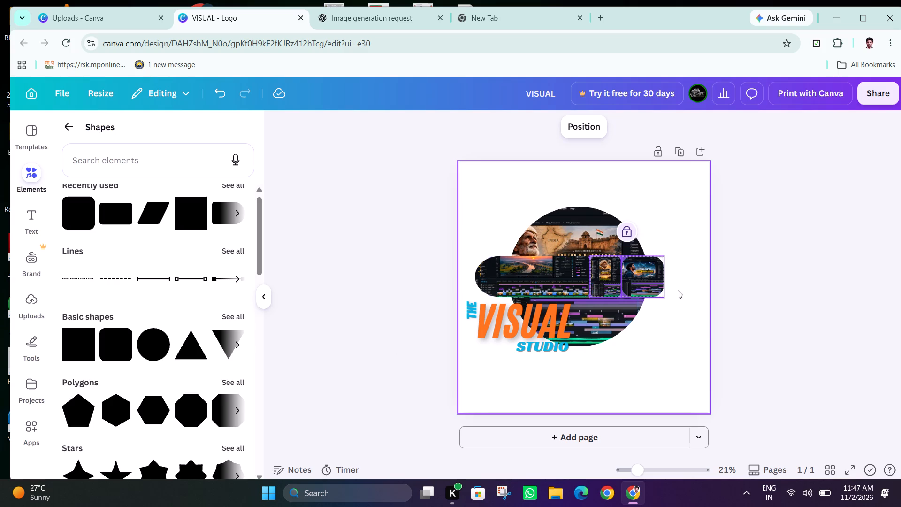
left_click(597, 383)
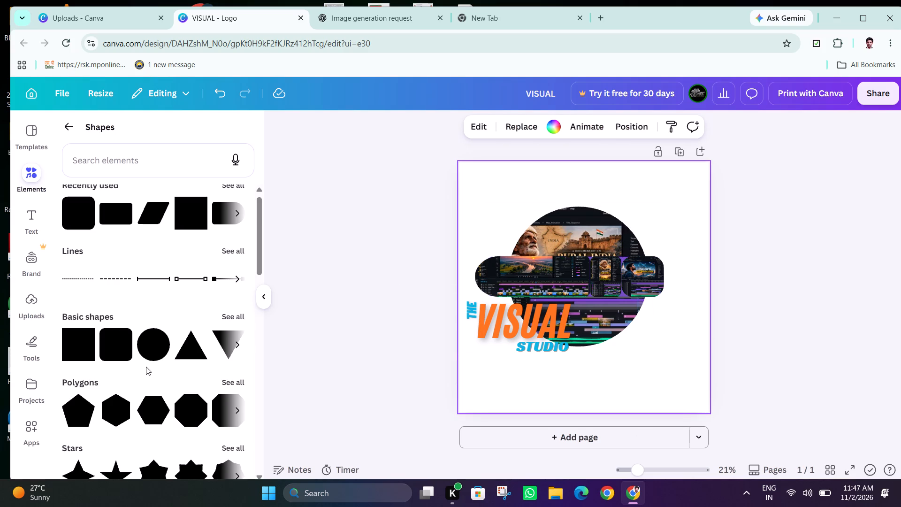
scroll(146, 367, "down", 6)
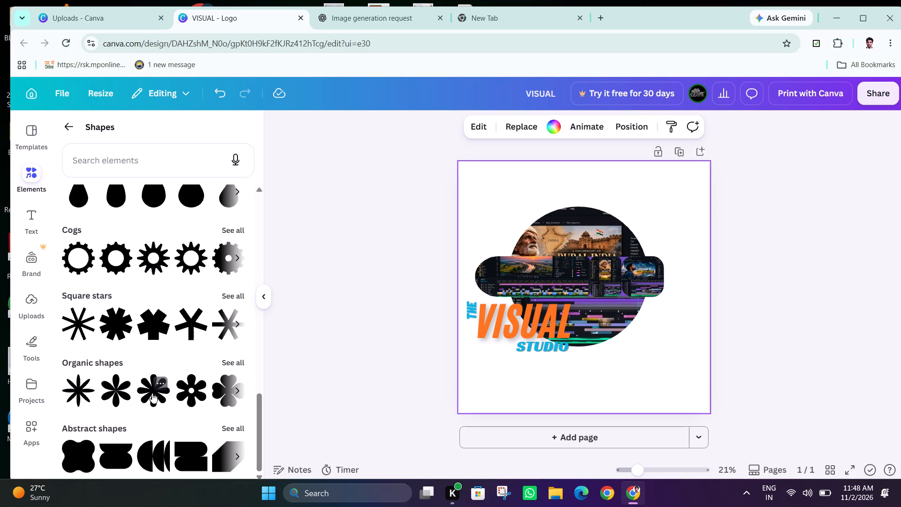
Unlock the India's Tech Revolution image frame at the bar's end.
left_click(638, 278)
left_click(647, 227)
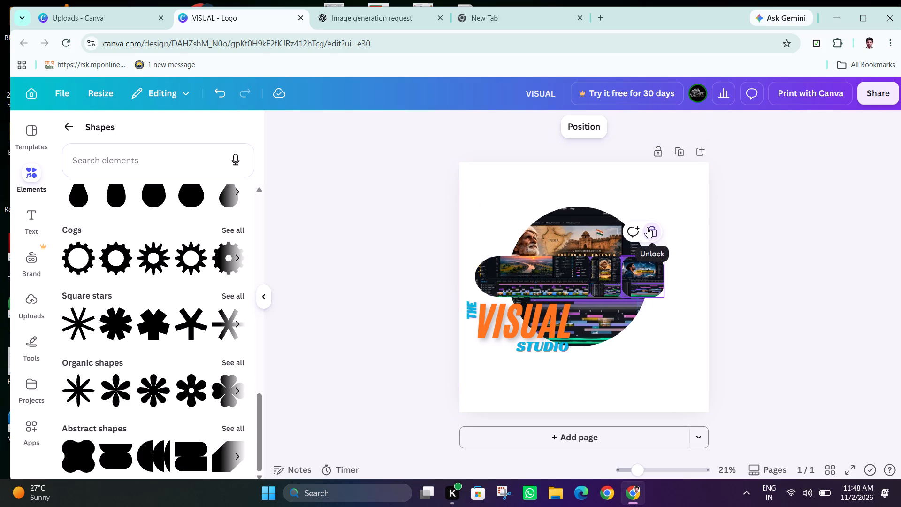
left_click(620, 229)
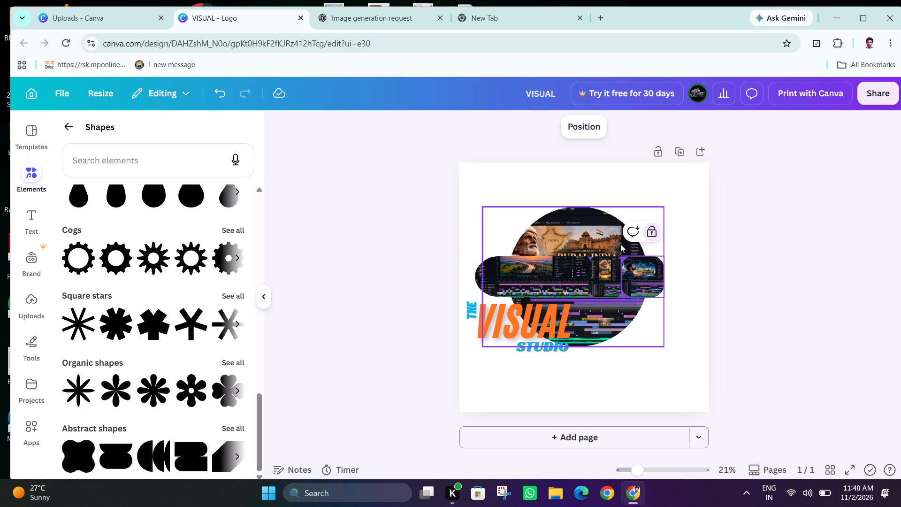
left_click(633, 277)
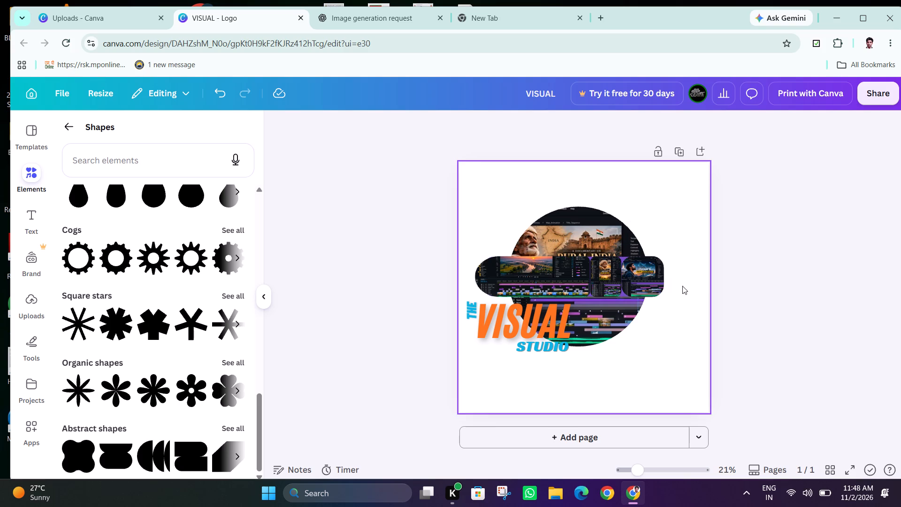
left_click(733, 291)
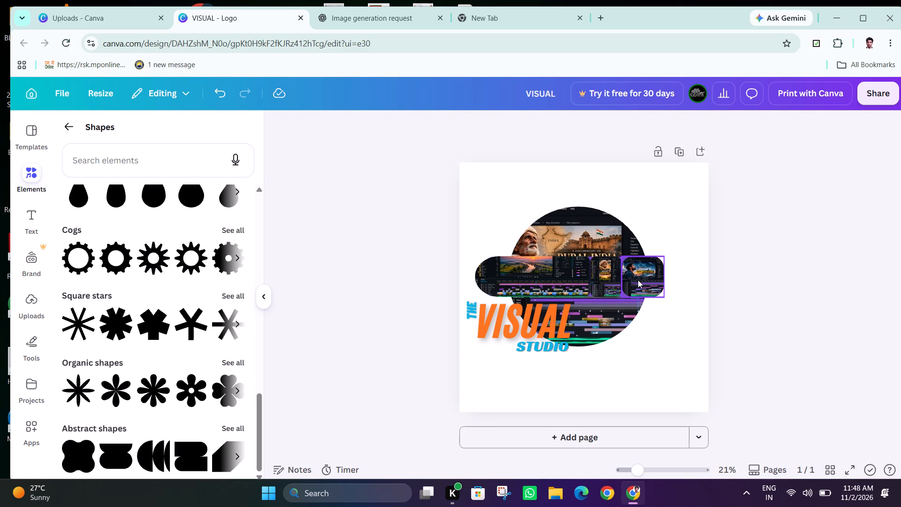
left_click(636, 355)
left_click(646, 280)
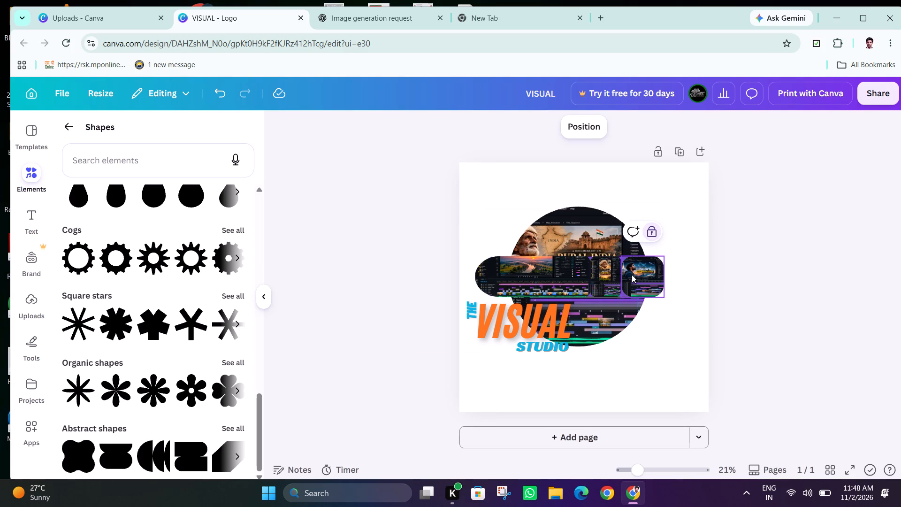
left_click(641, 273)
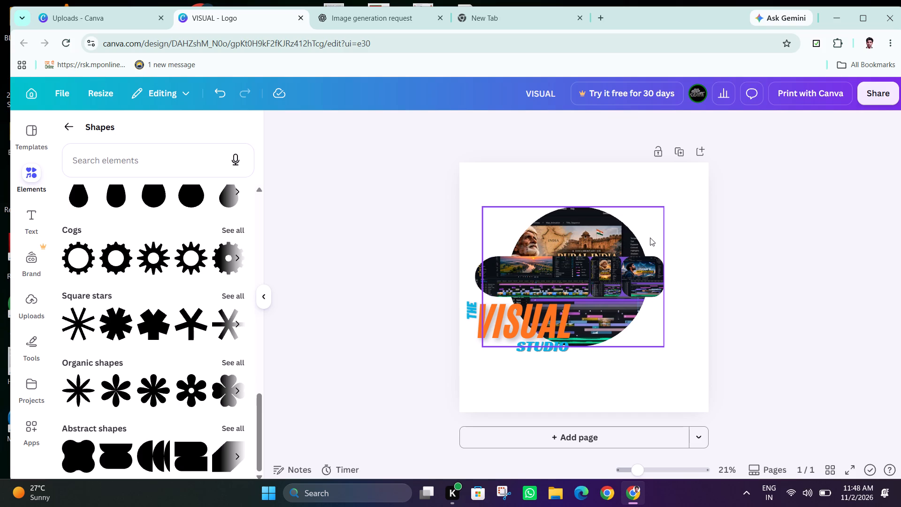
left_click(648, 270)
left_click(652, 232)
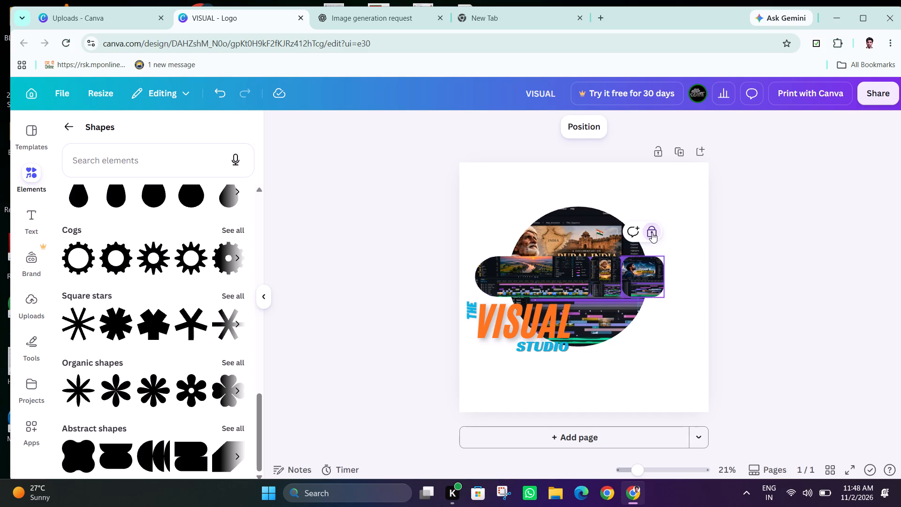
Fit the India's Tech Revolution frame to the bar's lower edge at height 328 and extend its inner side toward the neighbouring frame.
left_click(622, 277)
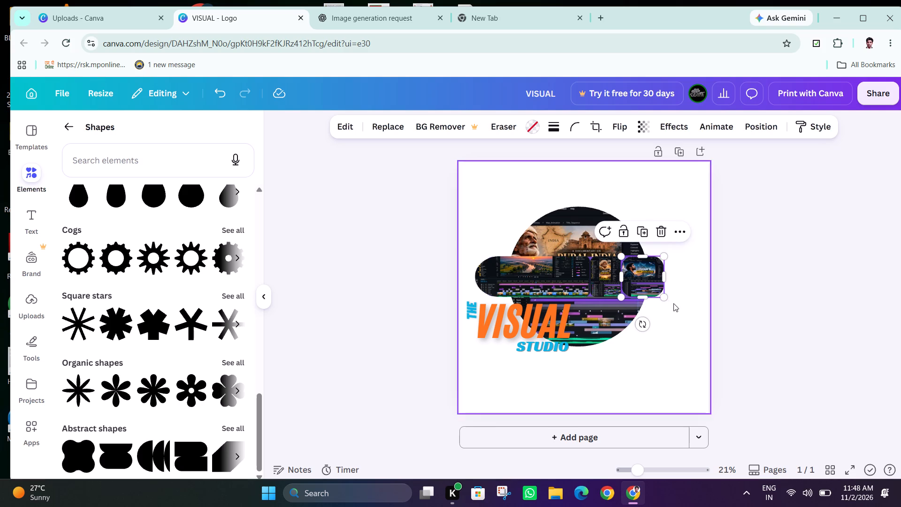
left_click_drag(648, 295, 648, 297)
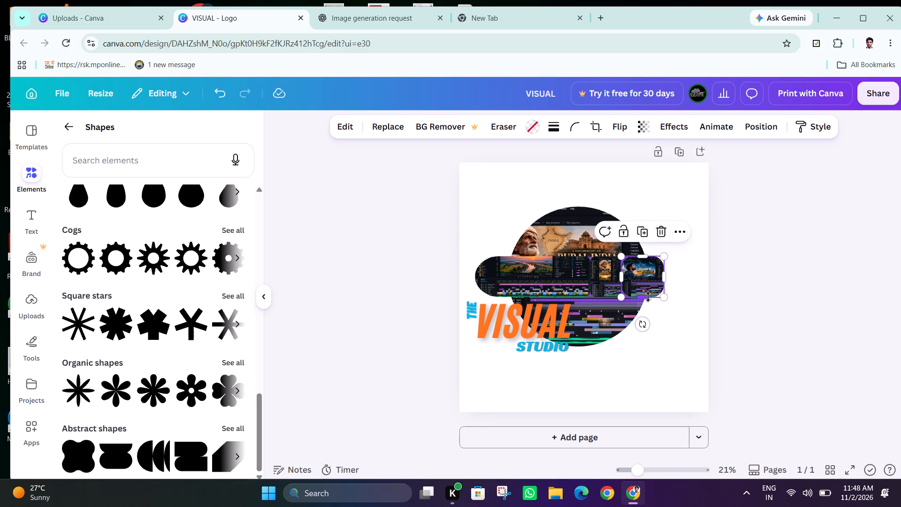
left_click_drag(648, 297, 642, 306)
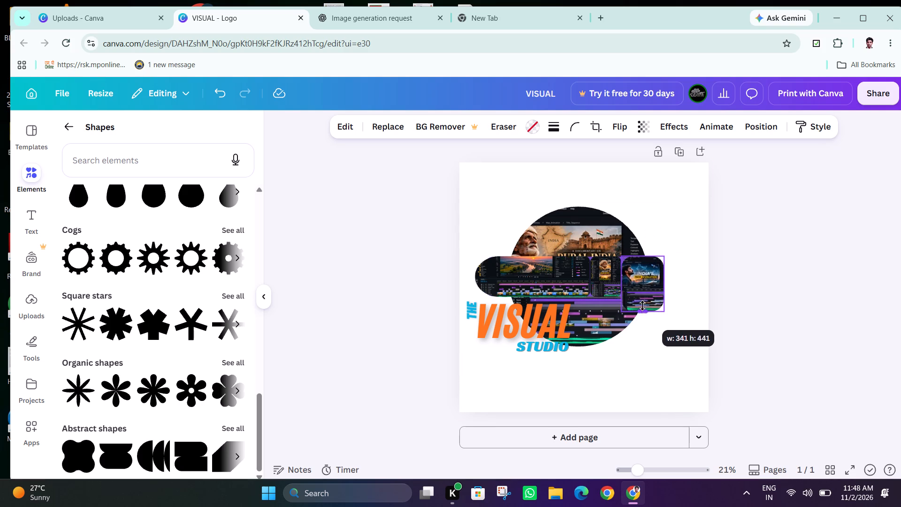
left_click_drag(642, 306, 643, 301)
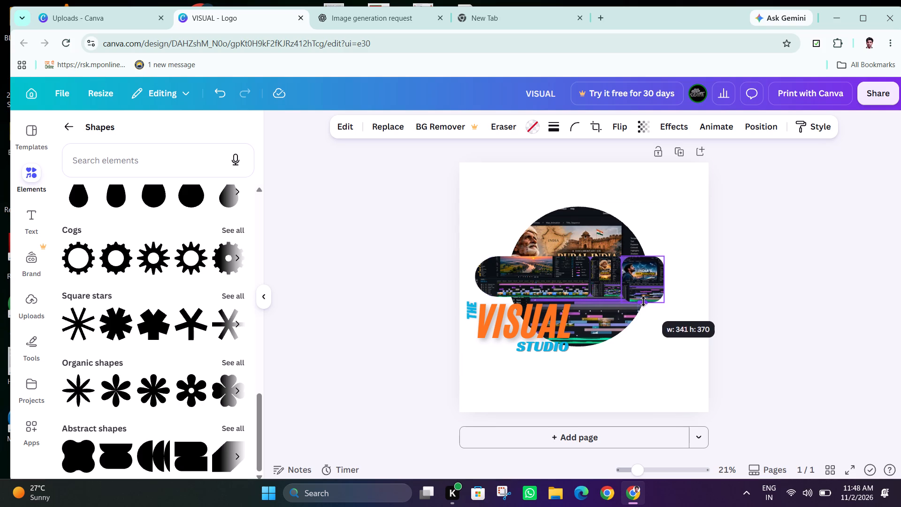
left_click_drag(643, 301, 643, 298)
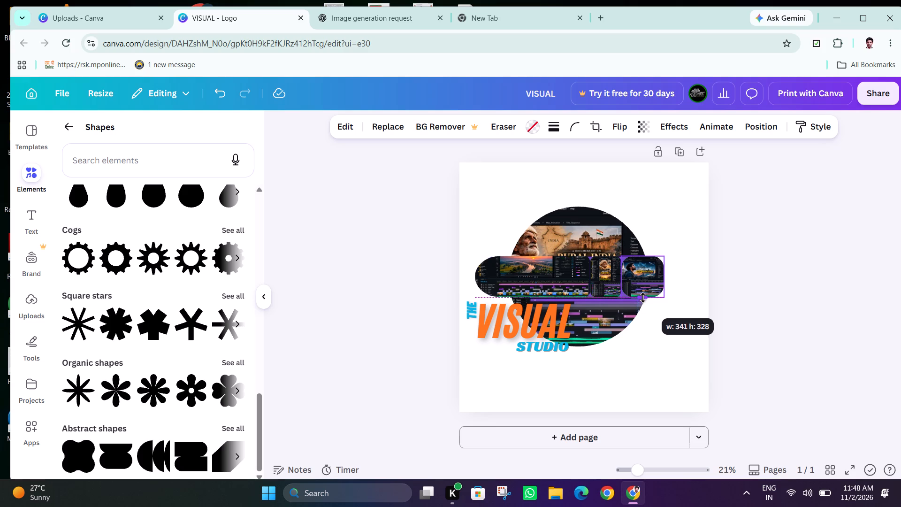
left_click_drag(643, 298, 643, 297)
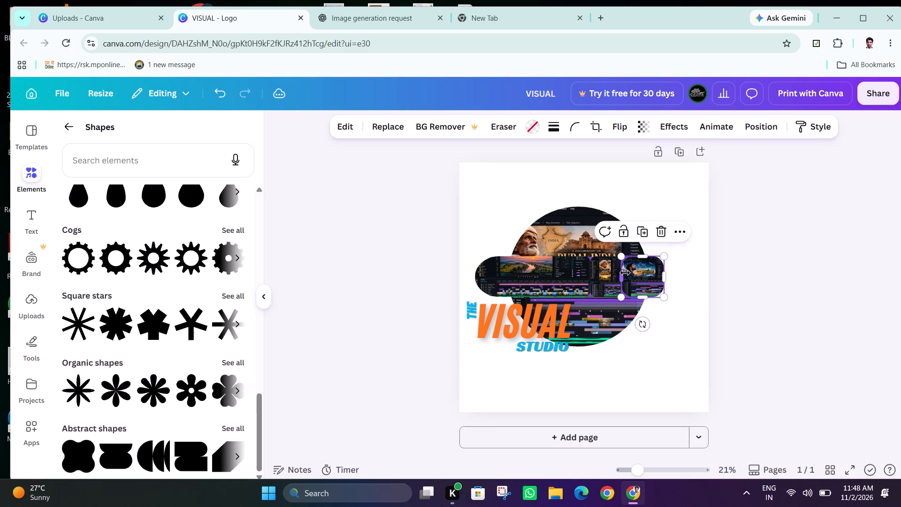
left_click(621, 274)
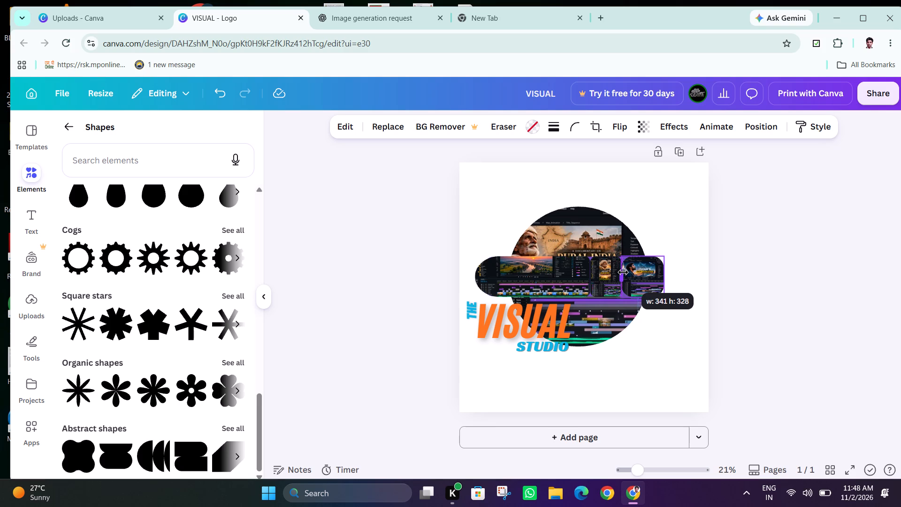
left_click_drag(623, 272, 618, 272)
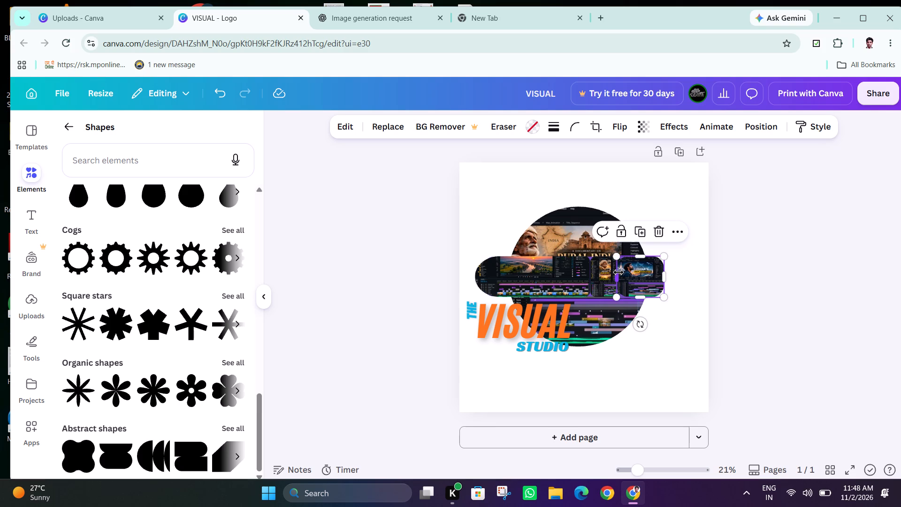
Unlock the neighbouring poster image frame and stretch its sides to meet the India's Tech Revolution frame and overlap the bar.
left_click(608, 285)
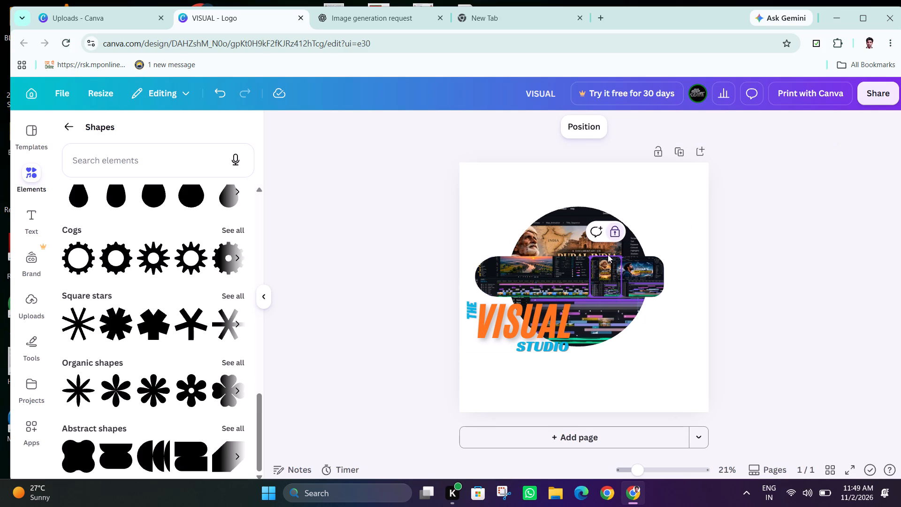
left_click(620, 228)
left_click(621, 277)
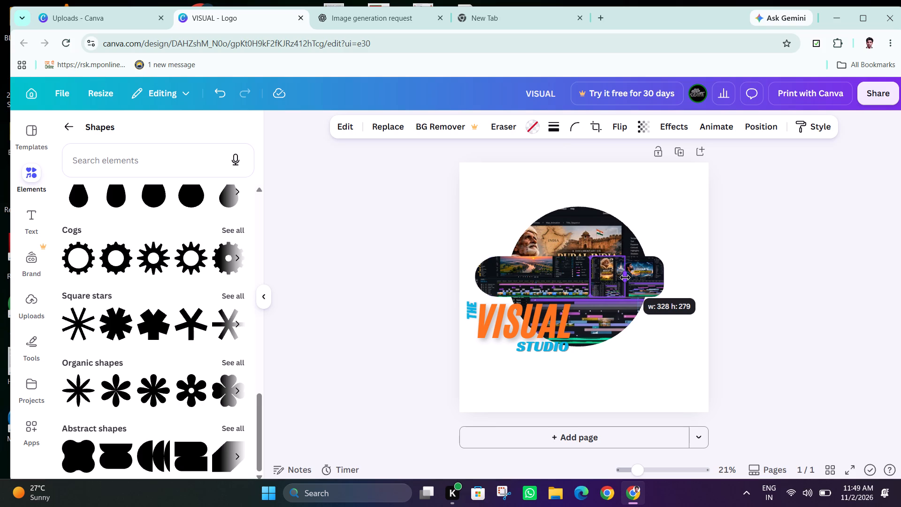
left_click_drag(590, 277, 587, 277)
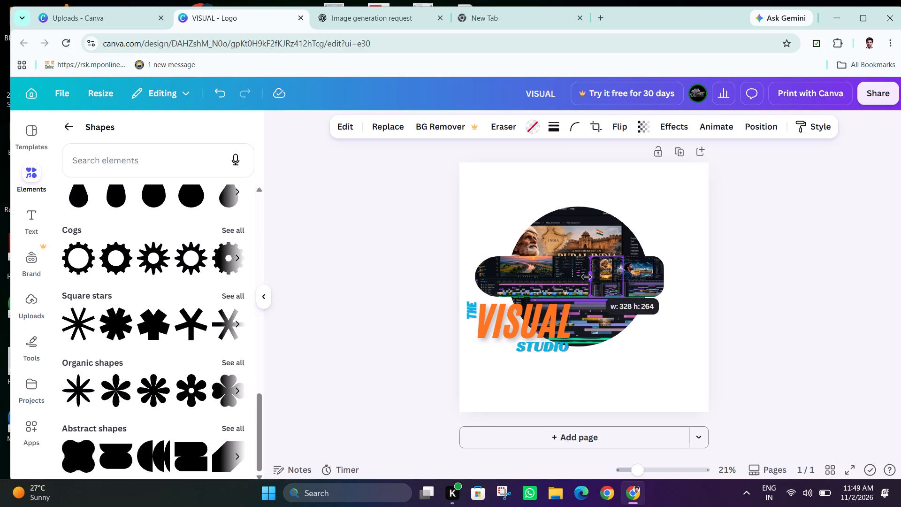
left_click_drag(587, 277, 585, 276)
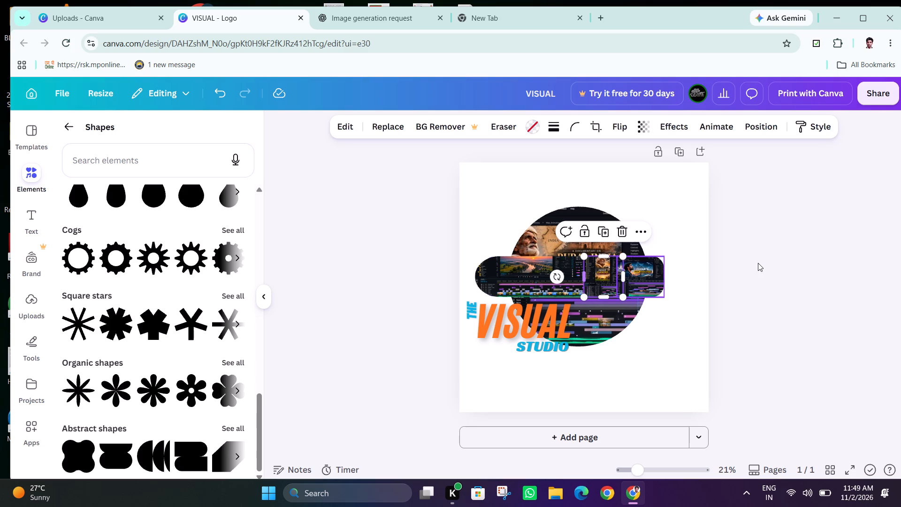
left_click(760, 263)
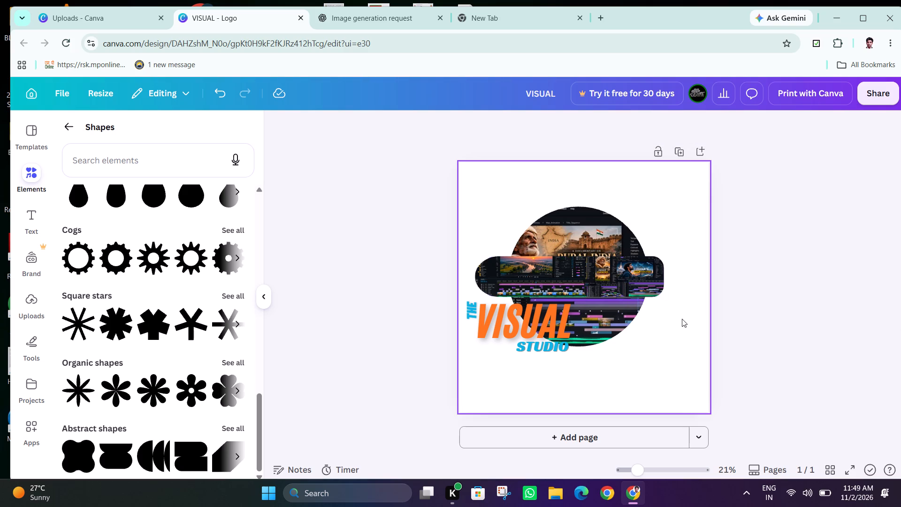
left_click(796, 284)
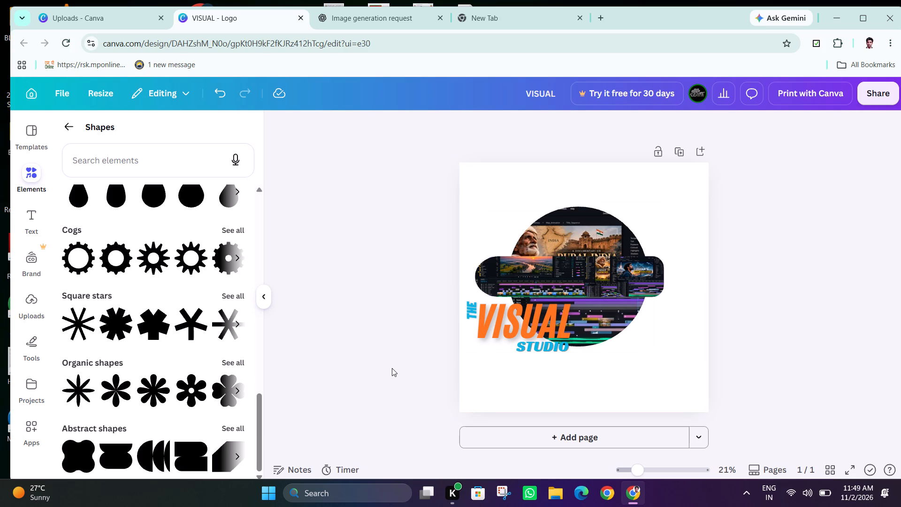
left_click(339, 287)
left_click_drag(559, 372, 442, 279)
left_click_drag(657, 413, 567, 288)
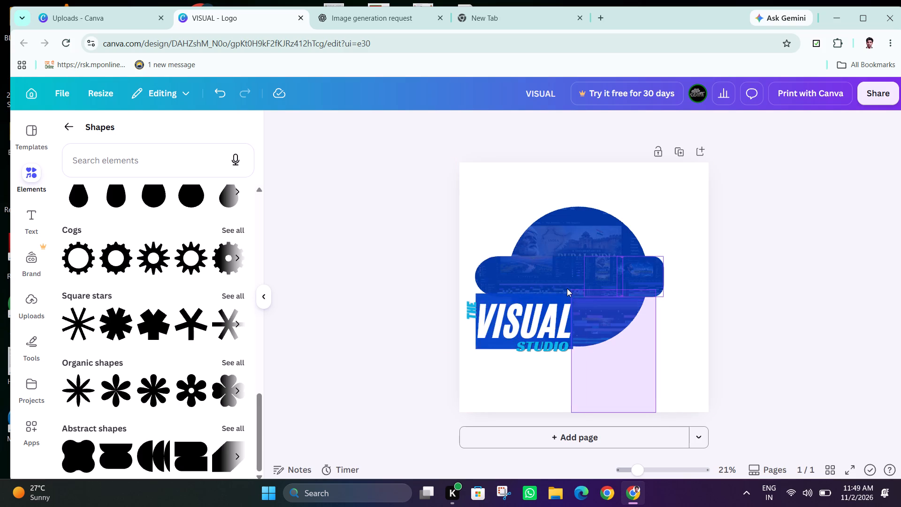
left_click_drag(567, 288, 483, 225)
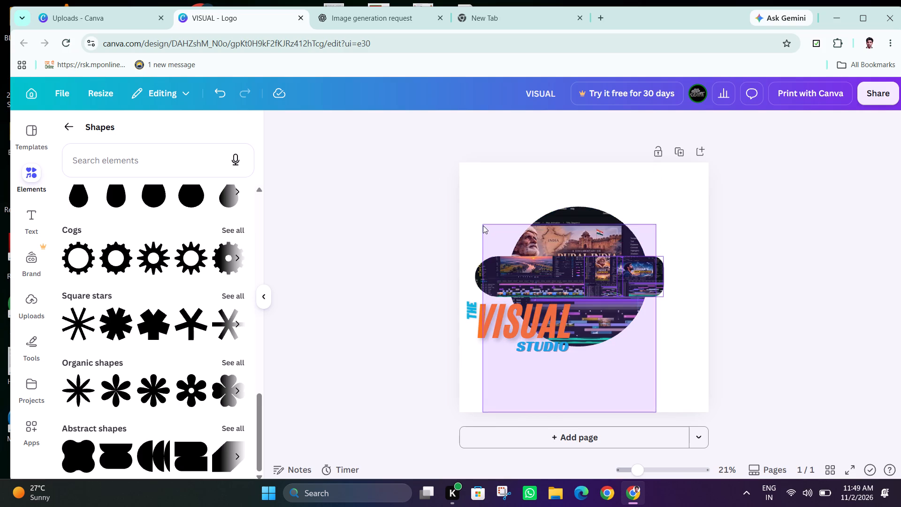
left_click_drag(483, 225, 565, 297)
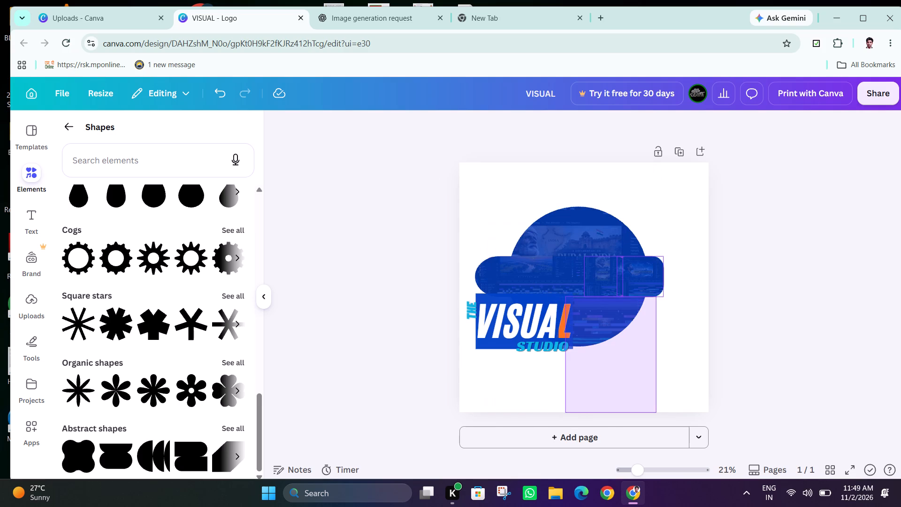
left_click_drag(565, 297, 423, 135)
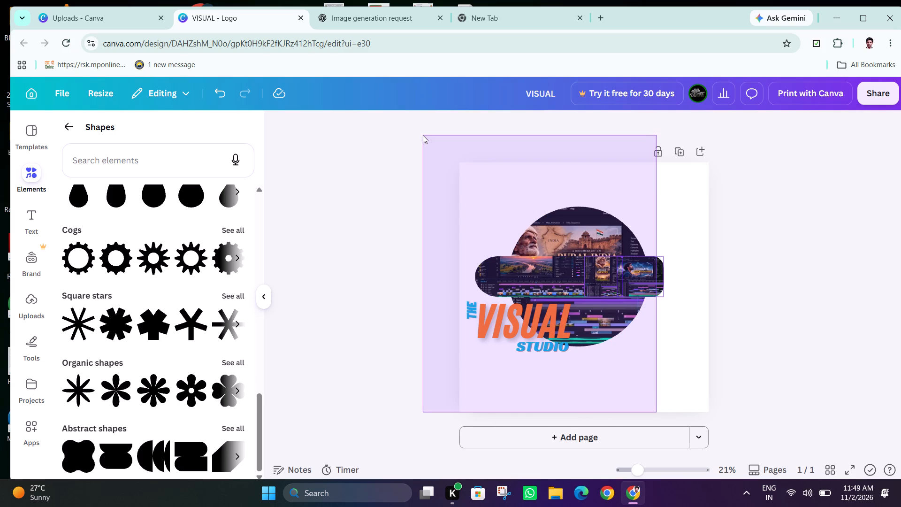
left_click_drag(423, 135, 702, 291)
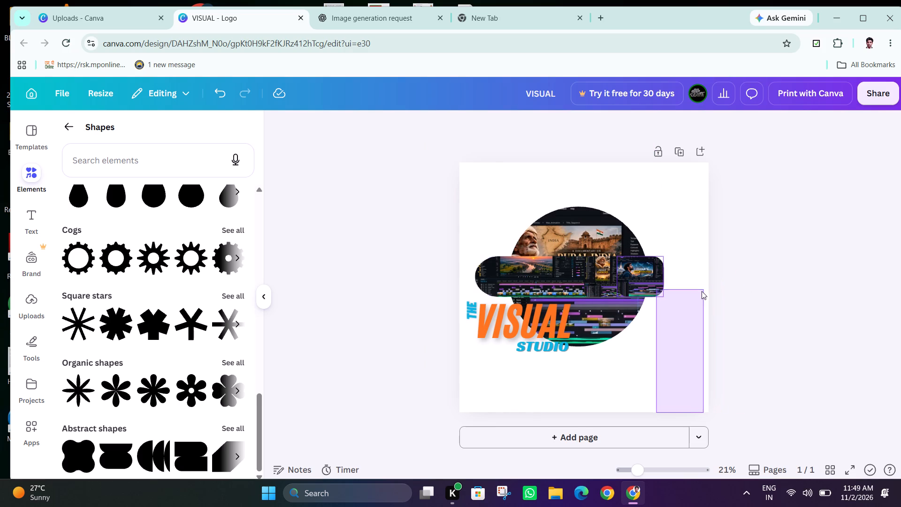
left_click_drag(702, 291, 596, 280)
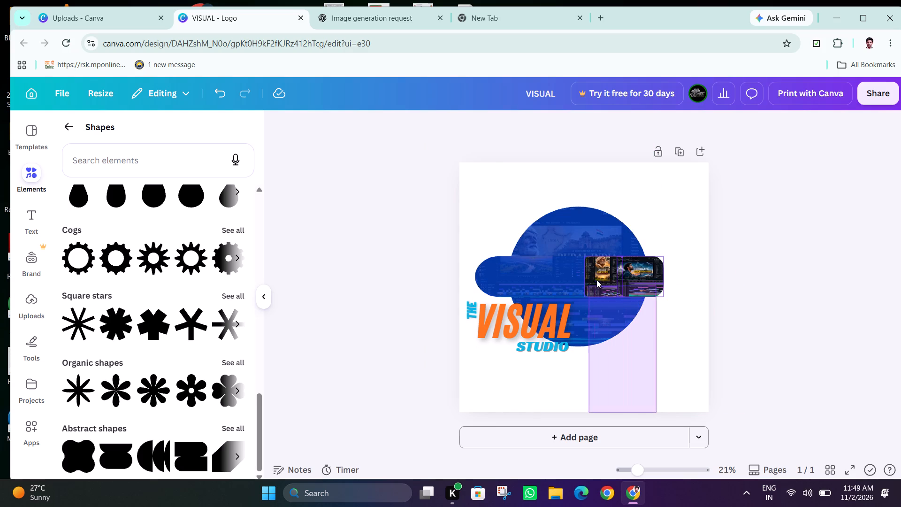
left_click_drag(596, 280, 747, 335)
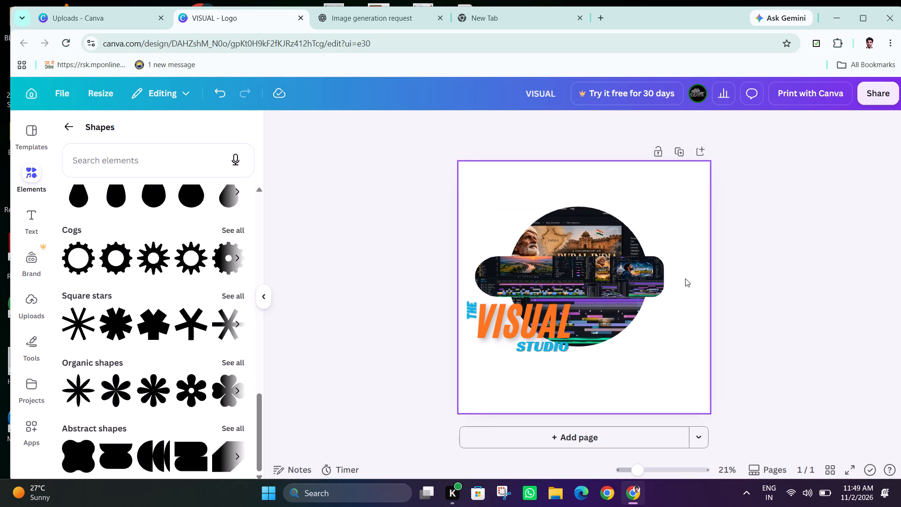
Group the two image frames at the bar's end and lock the group.
left_click_drag(692, 280, 597, 286)
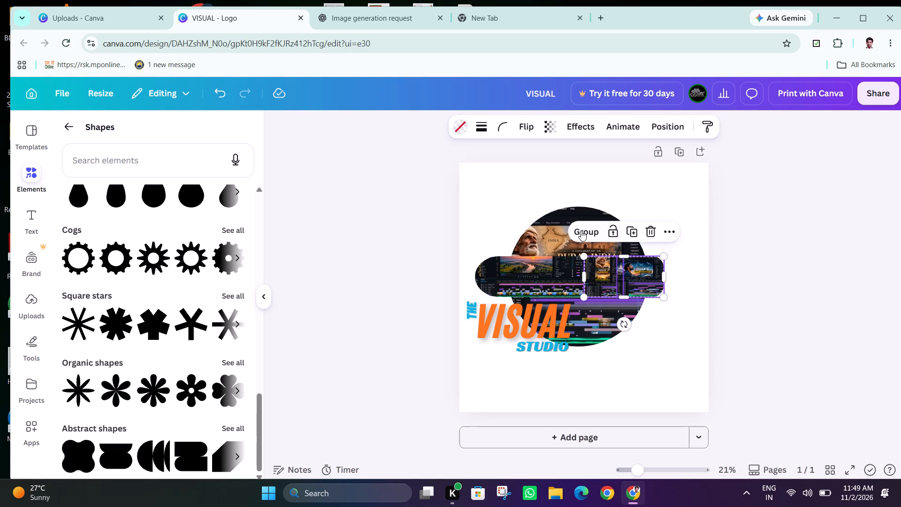
left_click(577, 230)
left_click(630, 234)
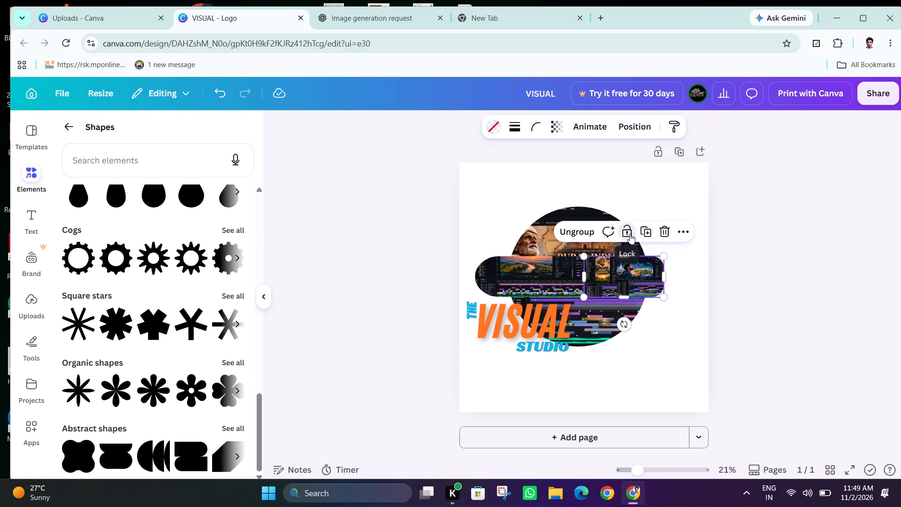
left_click(566, 384)
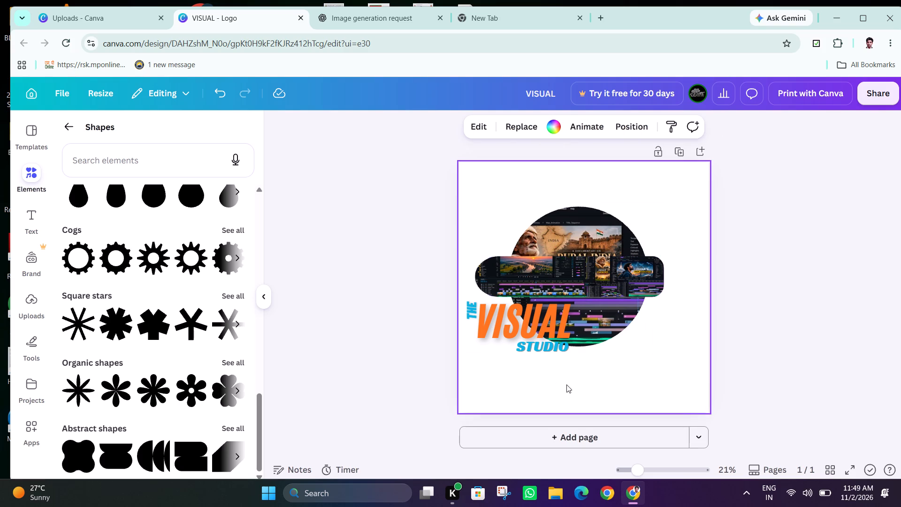
Check the locking of the logo's circle, bar and grouped bar-end images.
scroll(625, 392, "down", 3)
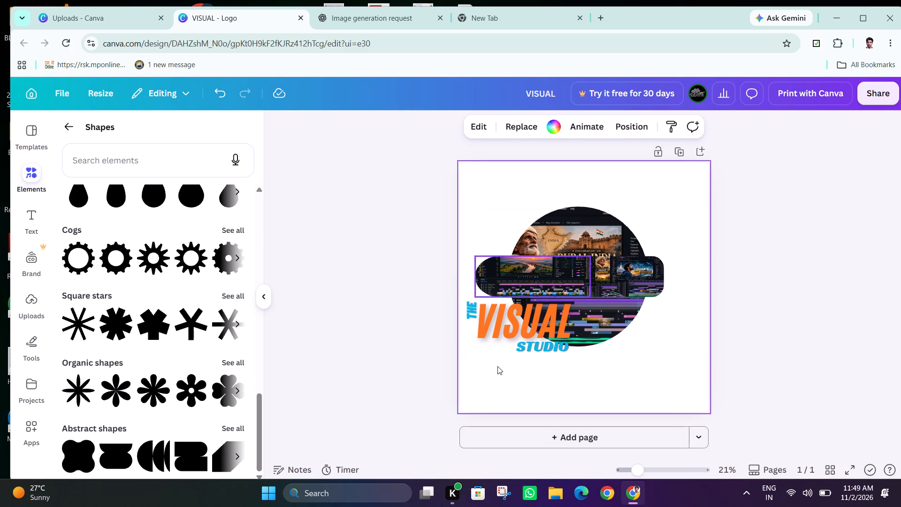
left_click(550, 222)
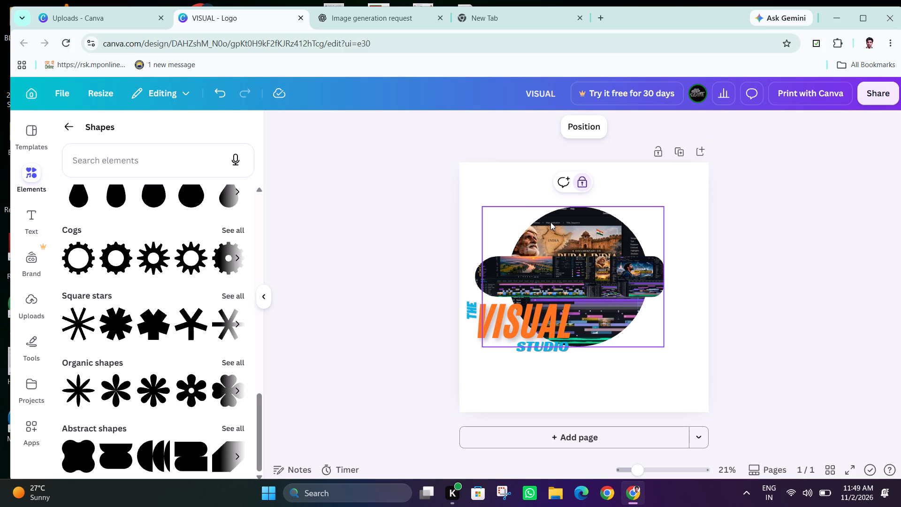
scroll(586, 237, "down", 2)
left_click(747, 319)
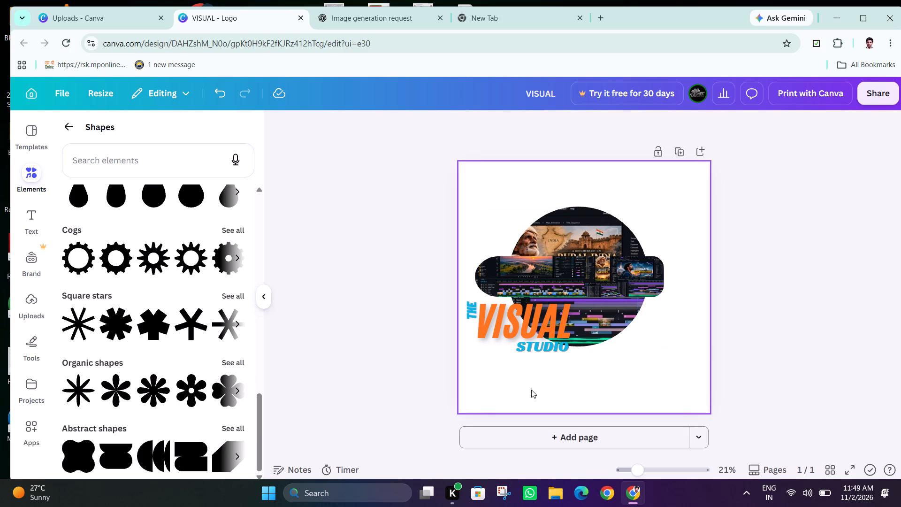
left_click_drag(531, 390, 552, 196)
left_click(596, 264)
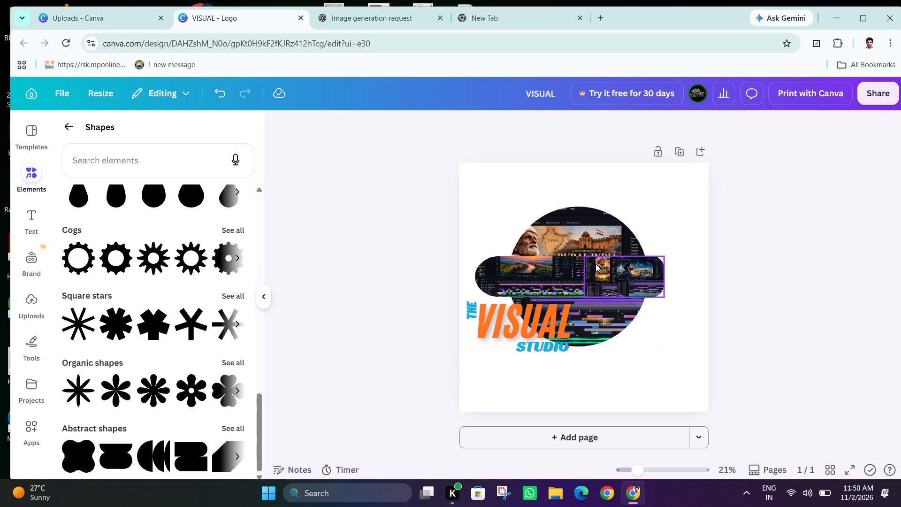
left_click(544, 273)
left_click(576, 217)
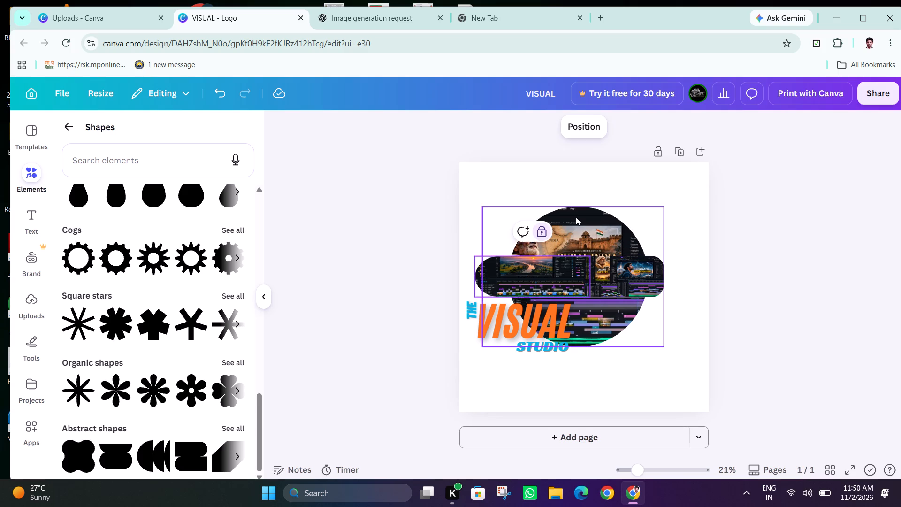
left_click(538, 357)
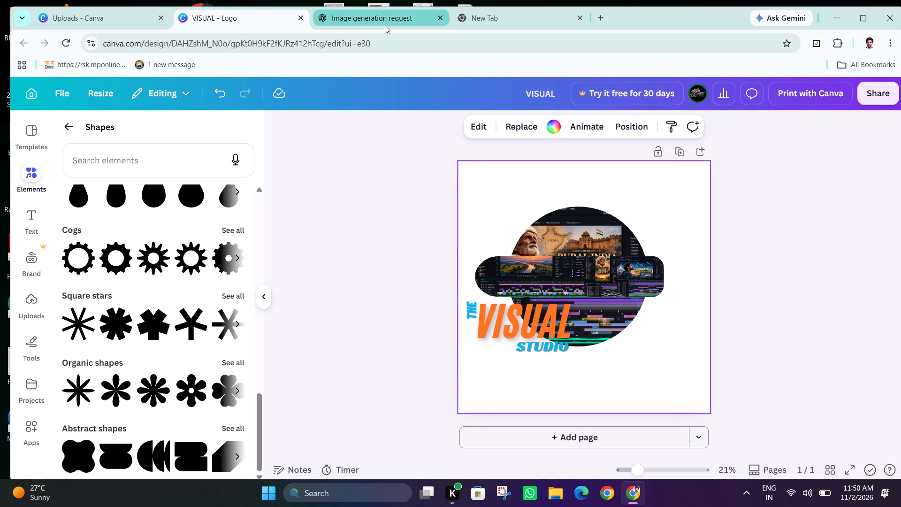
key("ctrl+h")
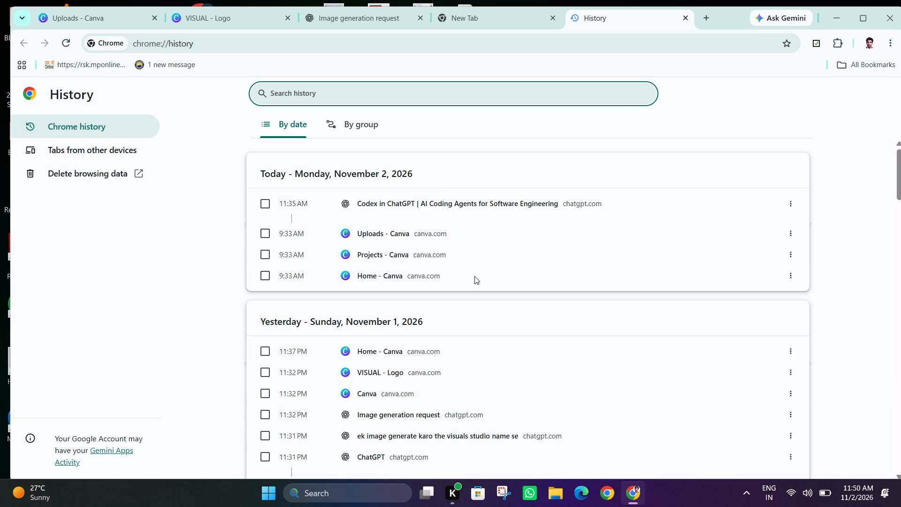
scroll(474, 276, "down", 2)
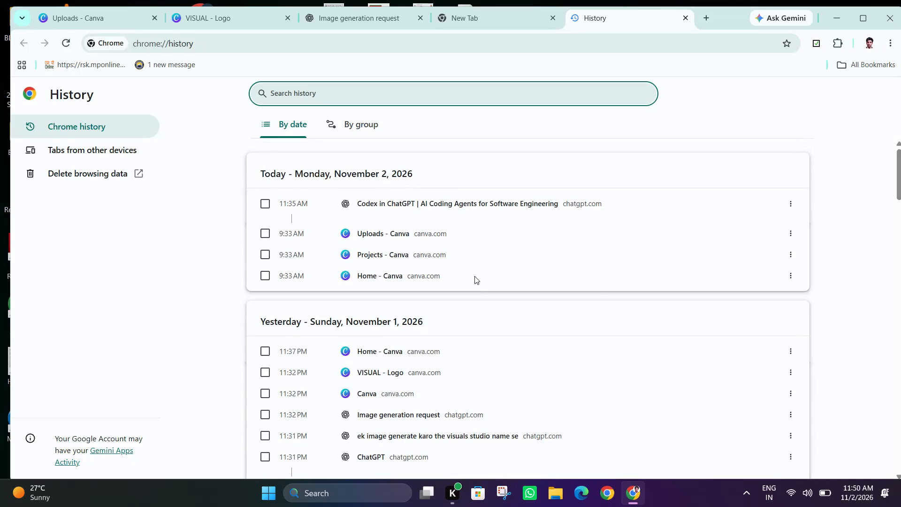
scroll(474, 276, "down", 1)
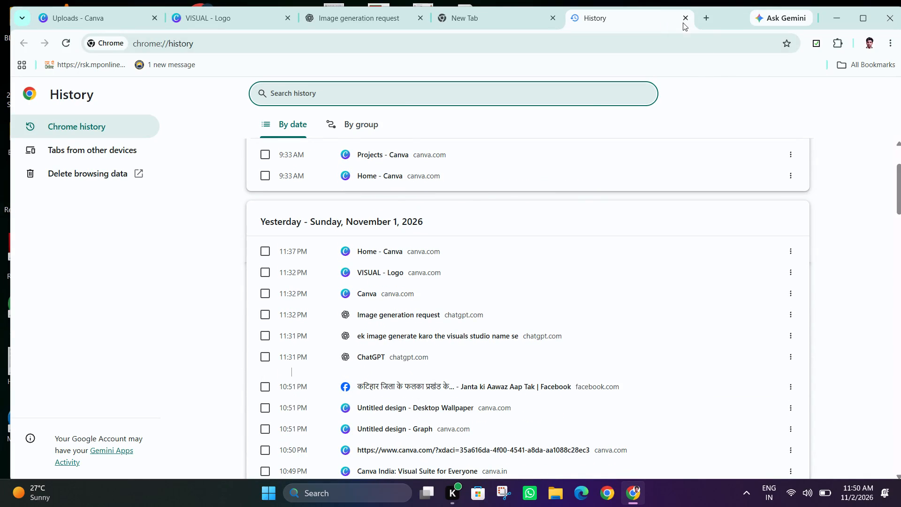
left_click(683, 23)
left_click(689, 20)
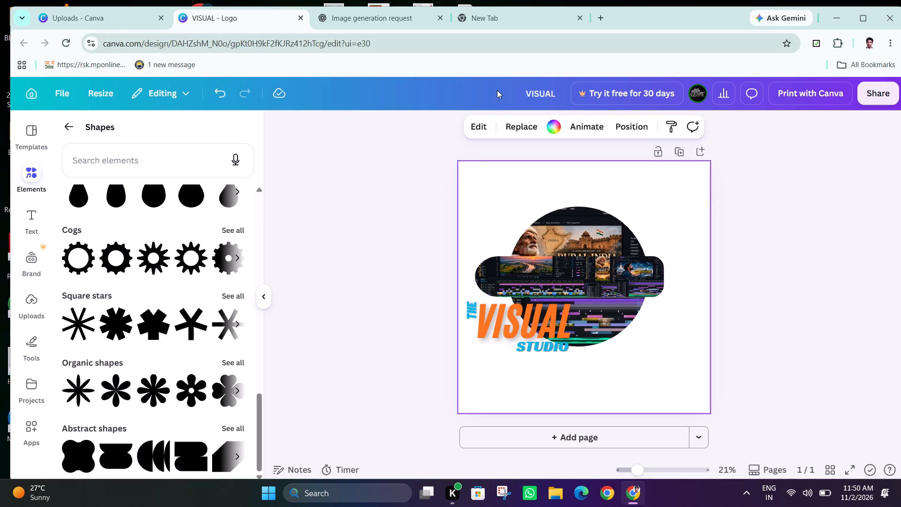
Unlock the wide timeline image frame lying on the logo's bar and deselect it.
left_click(494, 192)
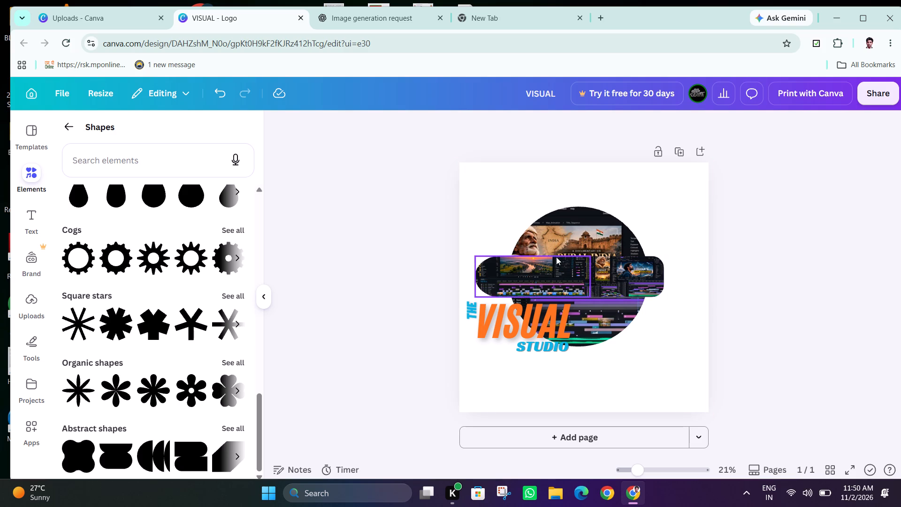
left_click(552, 270)
left_click(540, 230)
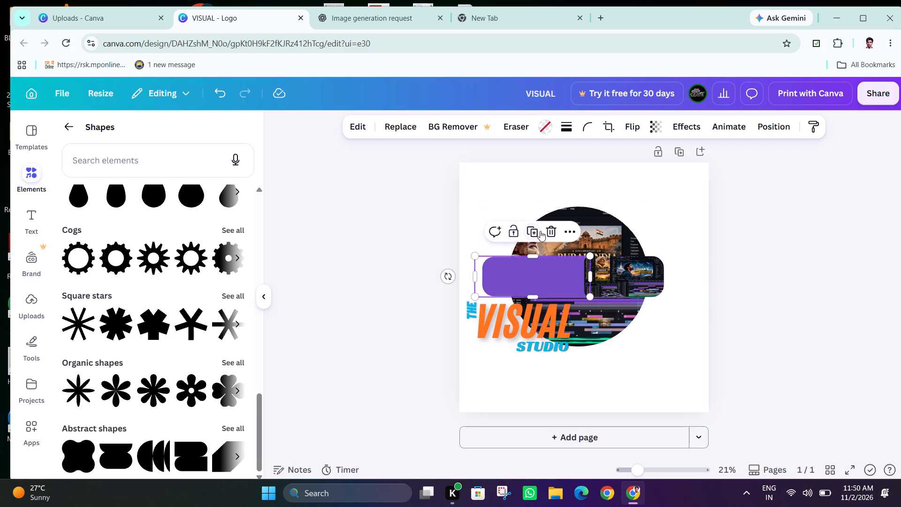
left_click(720, 263)
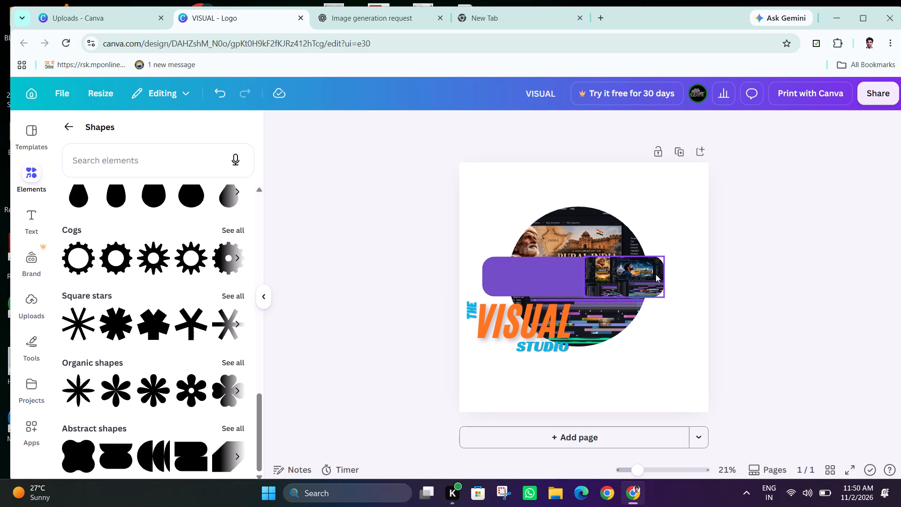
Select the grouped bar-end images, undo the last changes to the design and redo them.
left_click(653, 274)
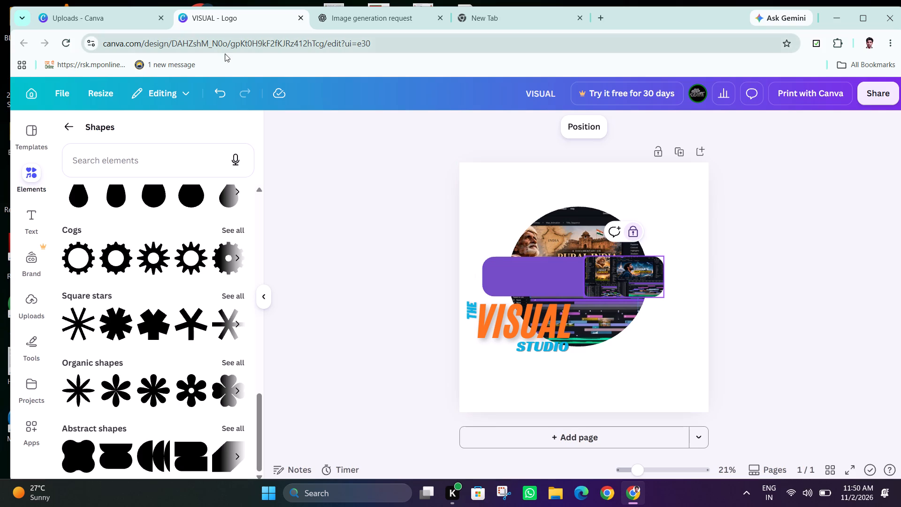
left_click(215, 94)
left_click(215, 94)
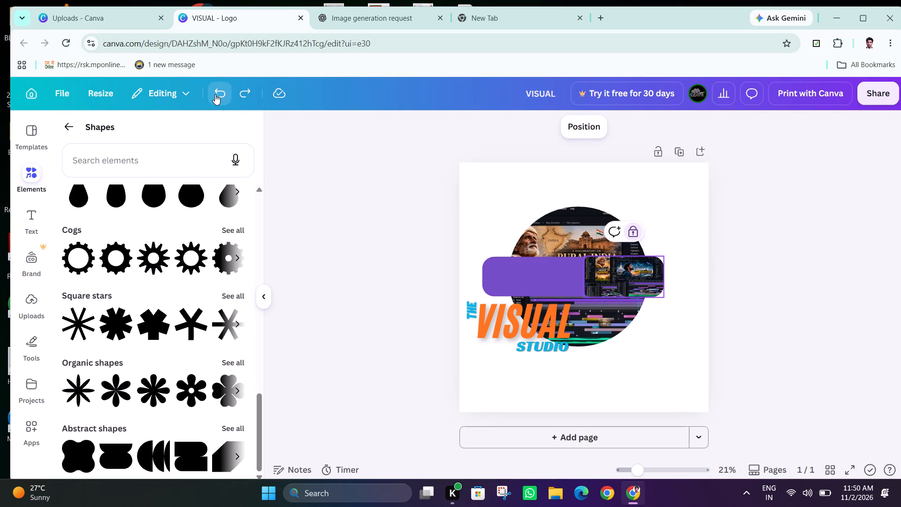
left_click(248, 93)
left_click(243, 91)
Bring the wide image frame on the purple bar to the front of the layer order.
left_click(533, 264)
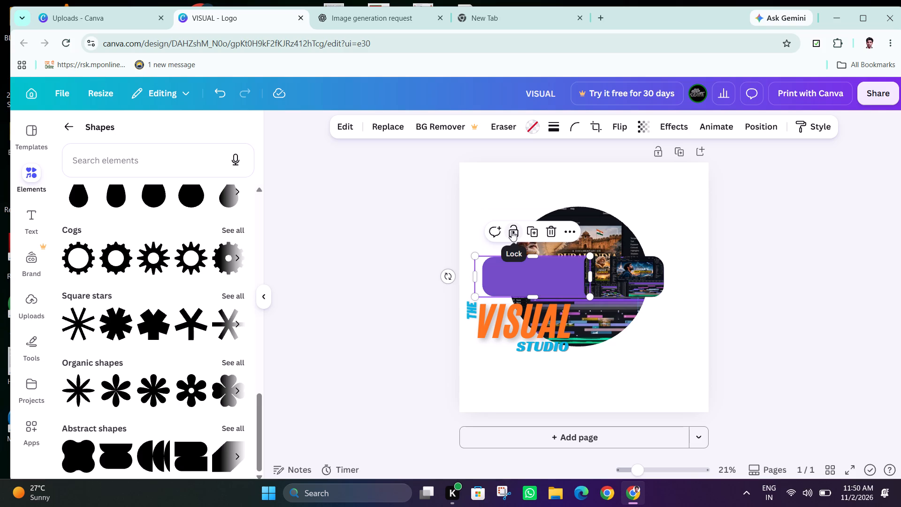
left_click(570, 228)
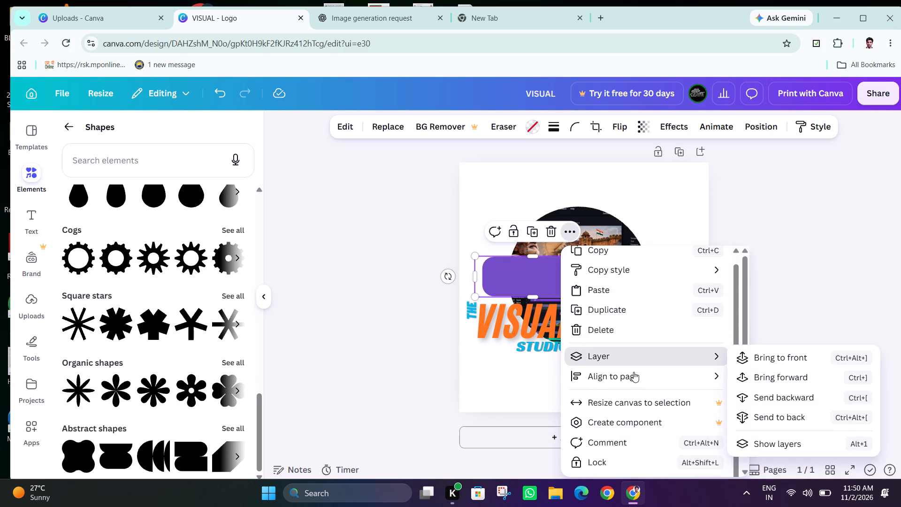
scroll(634, 372, "up", 1)
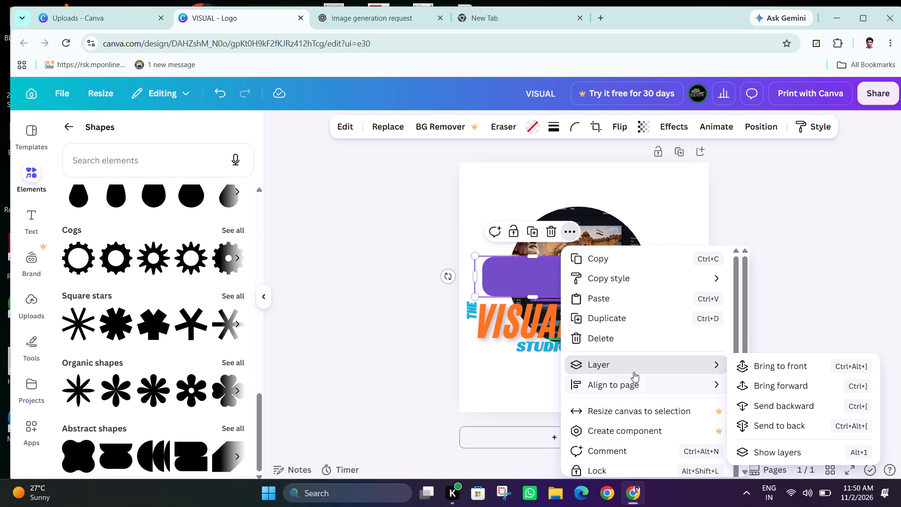
left_click(789, 364)
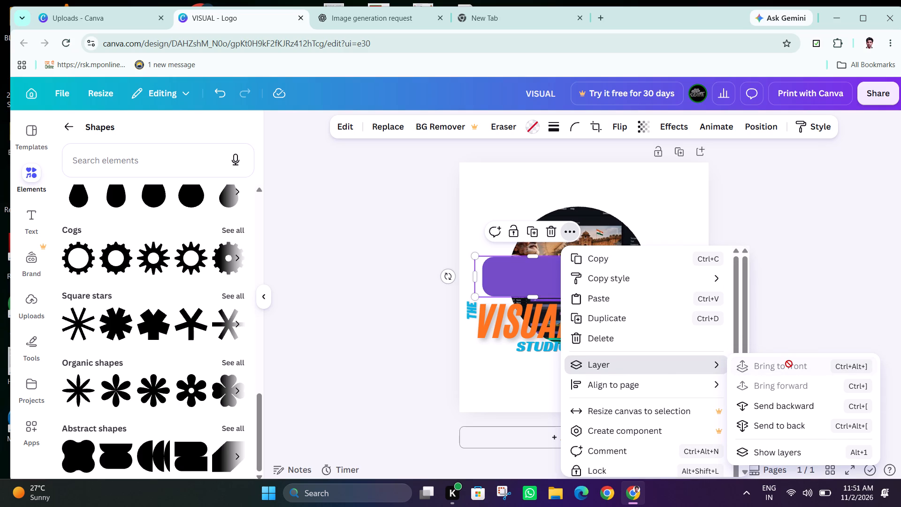
left_click(806, 182)
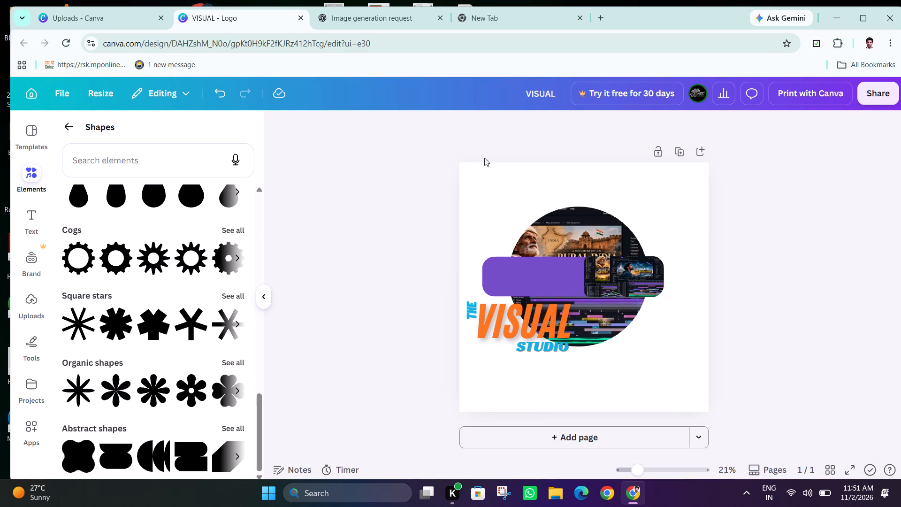
Examine the arrangement settings and layer stack for the wide frame on the bar, including its overlapping layers.
left_click(489, 196)
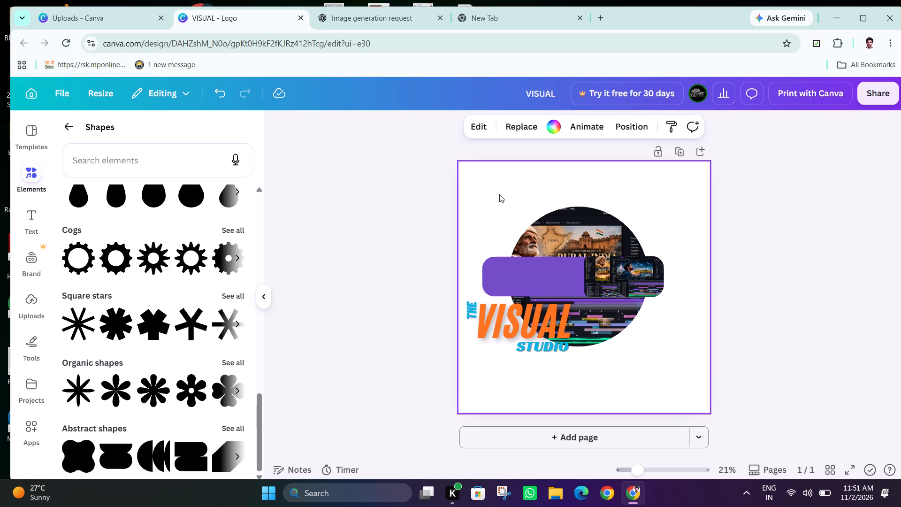
left_click(532, 280)
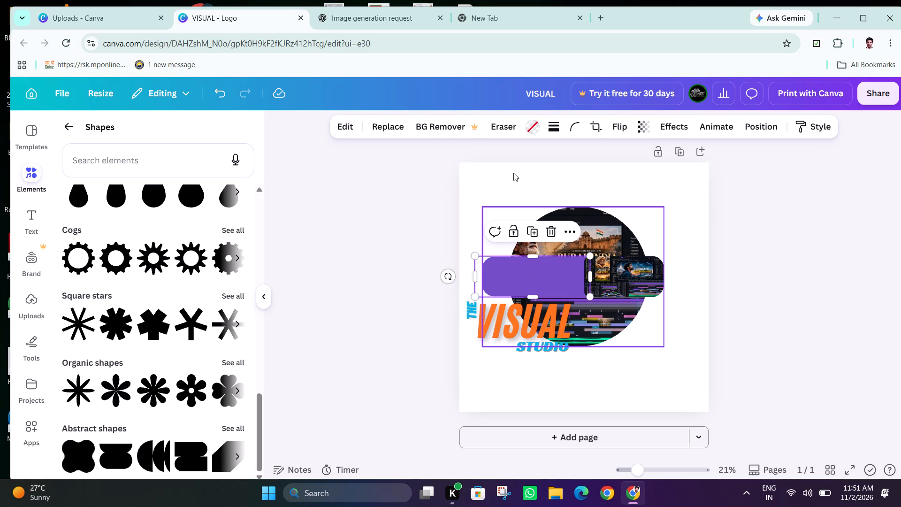
left_click(754, 128)
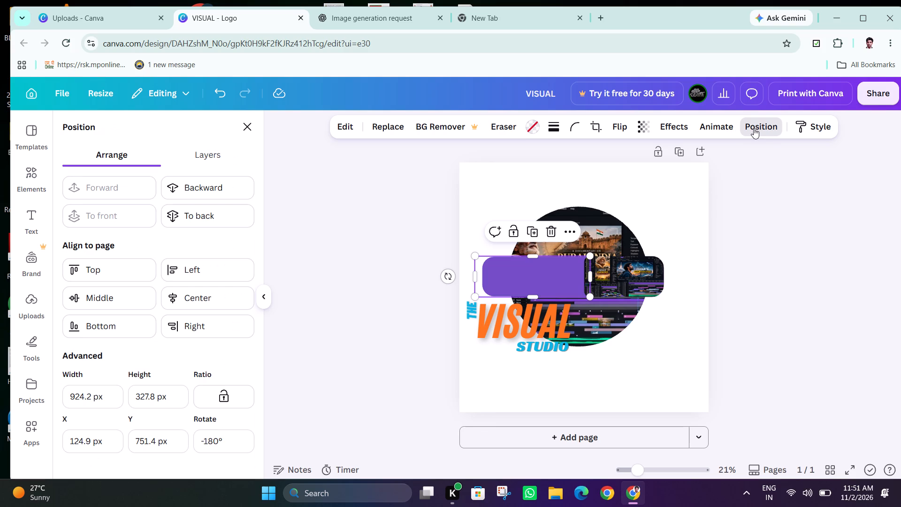
scroll(153, 361, "down", 2)
left_click(206, 161)
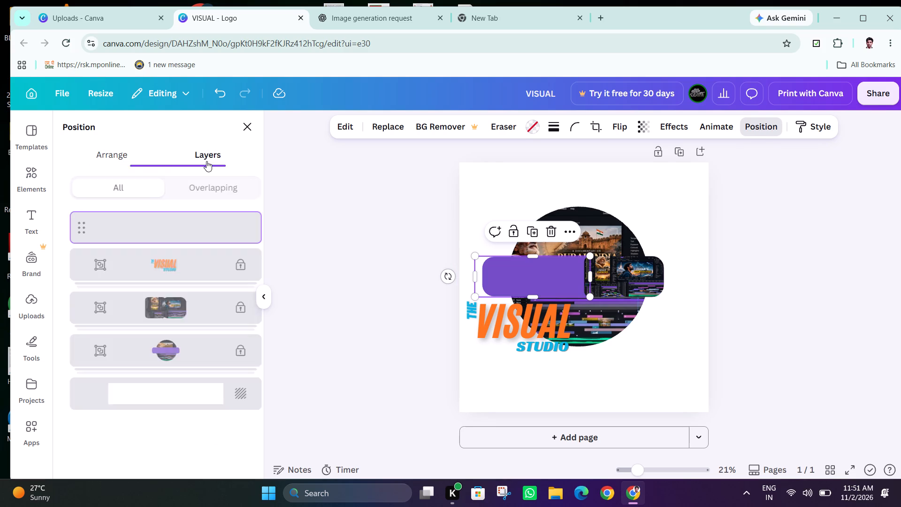
scroll(174, 319, "down", 2)
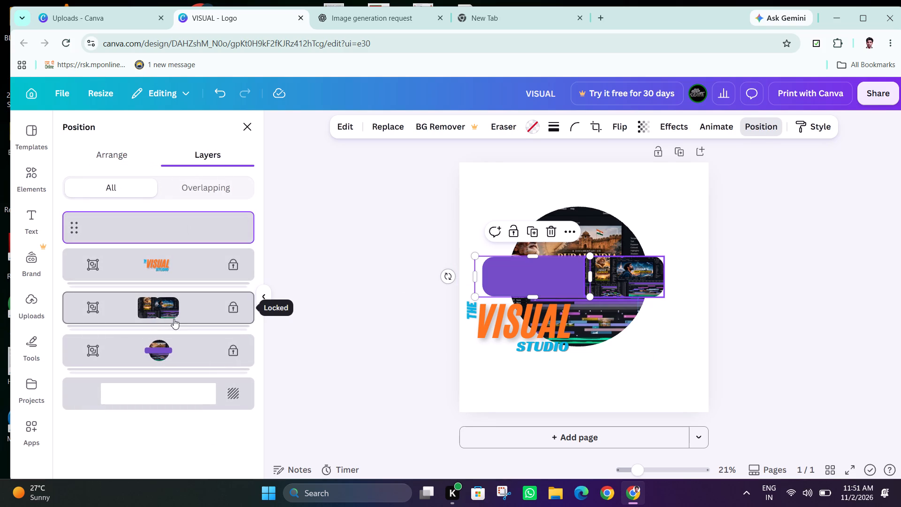
scroll(174, 319, "down", 2)
scroll(174, 319, "up", 2)
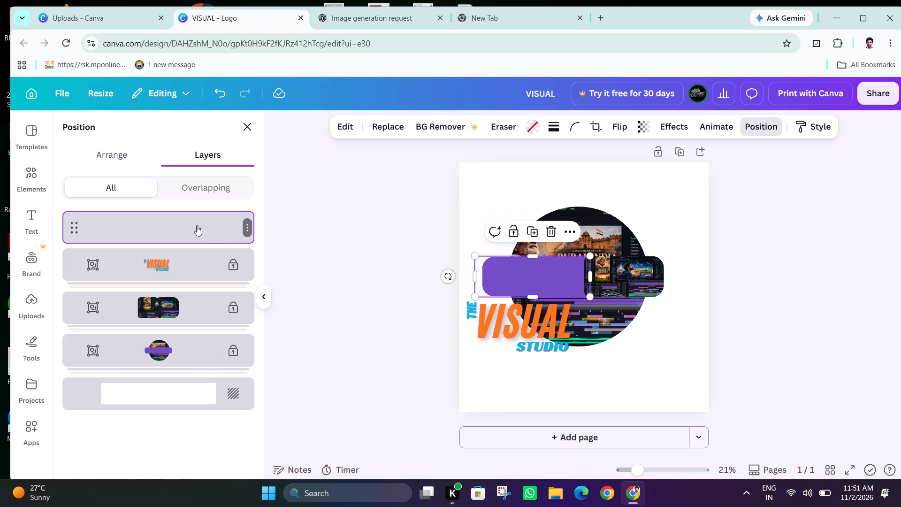
left_click(201, 189)
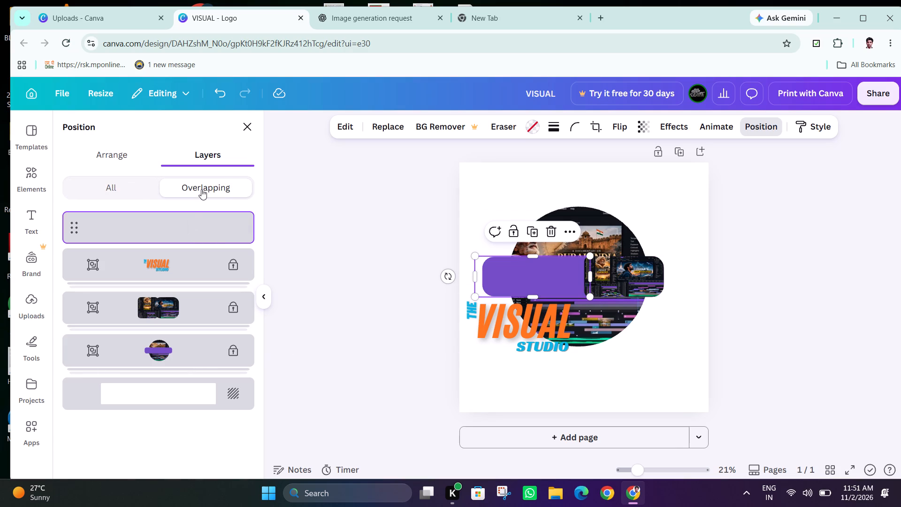
left_click(136, 188)
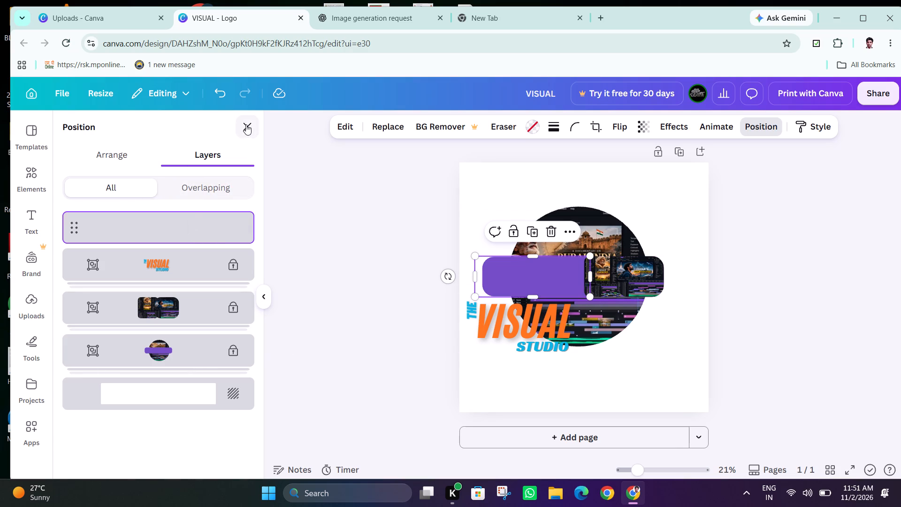
left_click(247, 125)
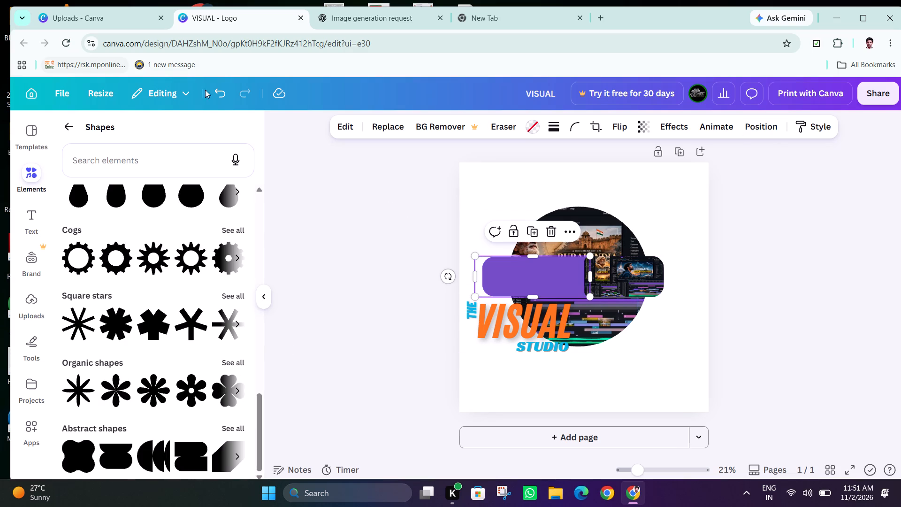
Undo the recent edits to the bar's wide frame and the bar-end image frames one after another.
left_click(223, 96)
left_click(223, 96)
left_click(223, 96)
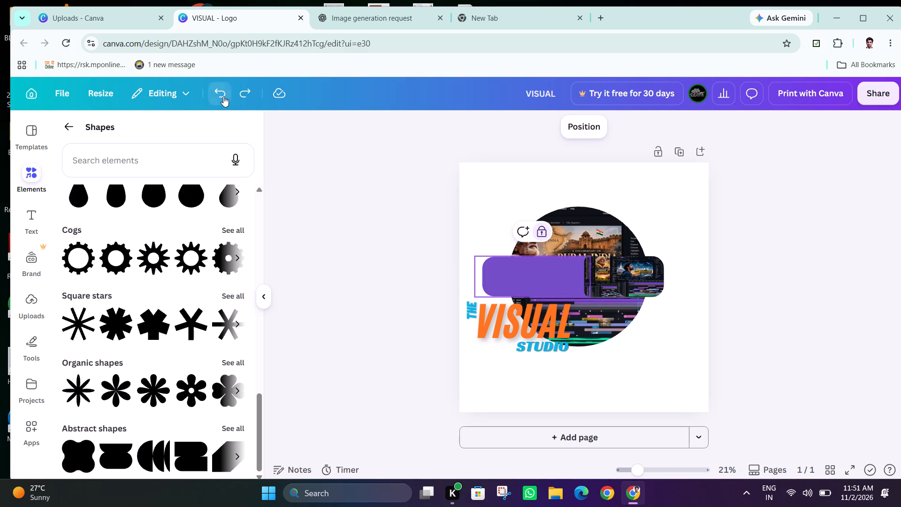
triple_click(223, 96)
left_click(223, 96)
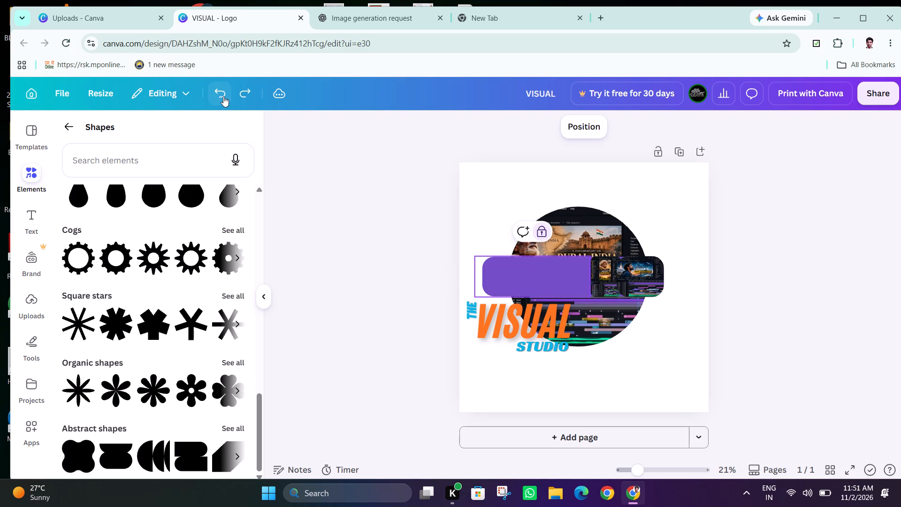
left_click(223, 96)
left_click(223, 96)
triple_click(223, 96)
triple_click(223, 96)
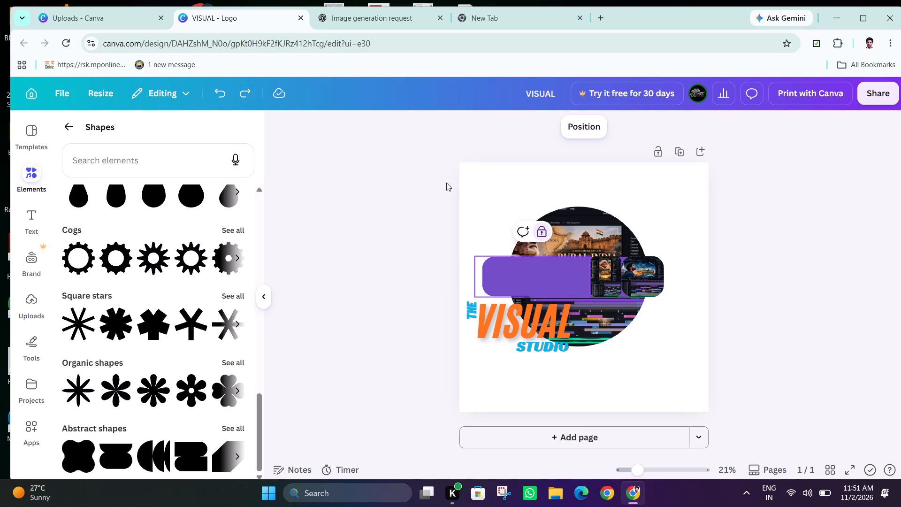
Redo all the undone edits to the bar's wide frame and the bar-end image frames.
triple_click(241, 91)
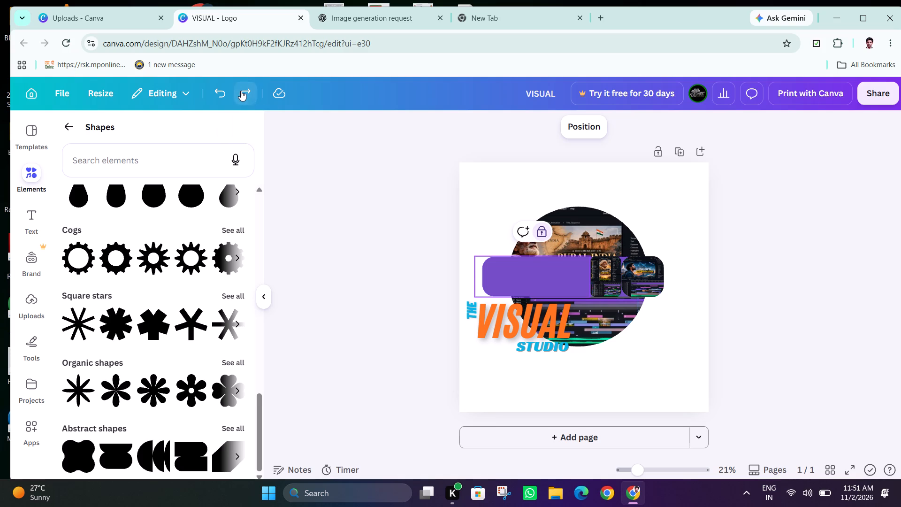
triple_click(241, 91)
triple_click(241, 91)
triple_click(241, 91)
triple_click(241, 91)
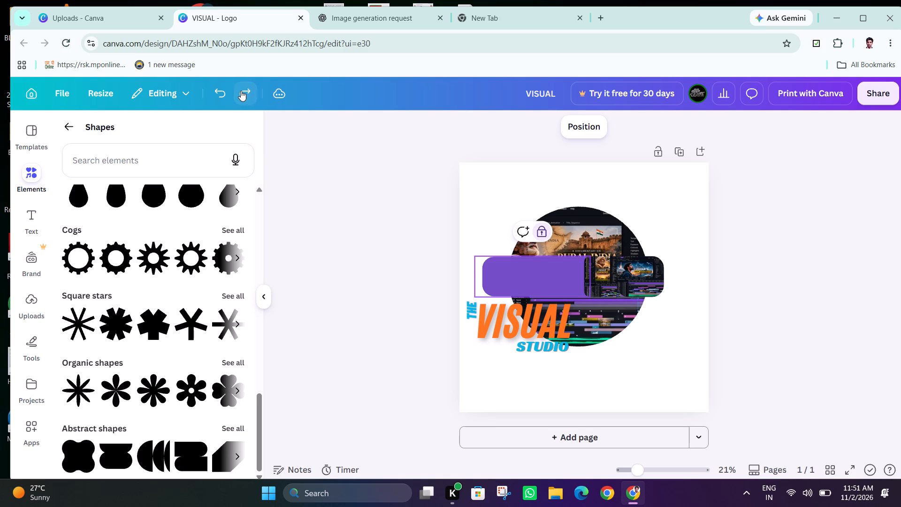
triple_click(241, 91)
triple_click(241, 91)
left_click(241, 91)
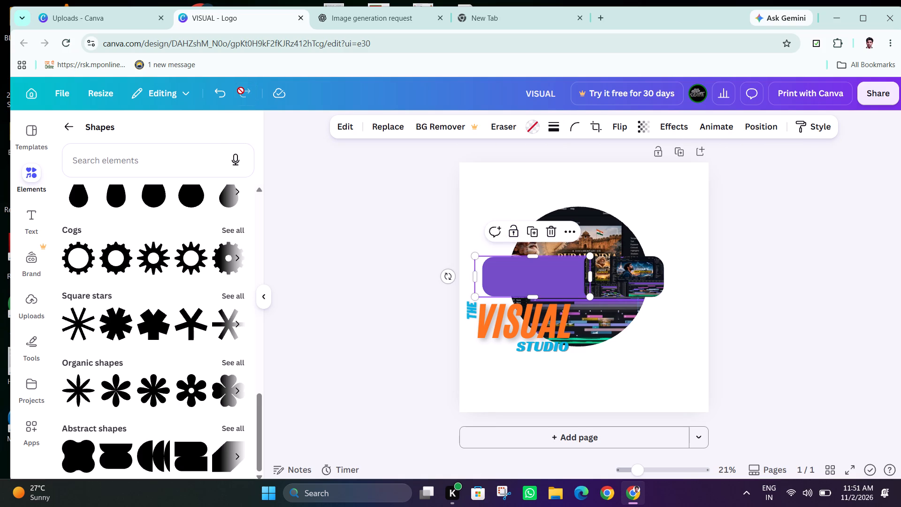
Move the wide frame up off the purple bar so it overlaps the upper part of the circle image.
left_click_drag(519, 266, 483, 257)
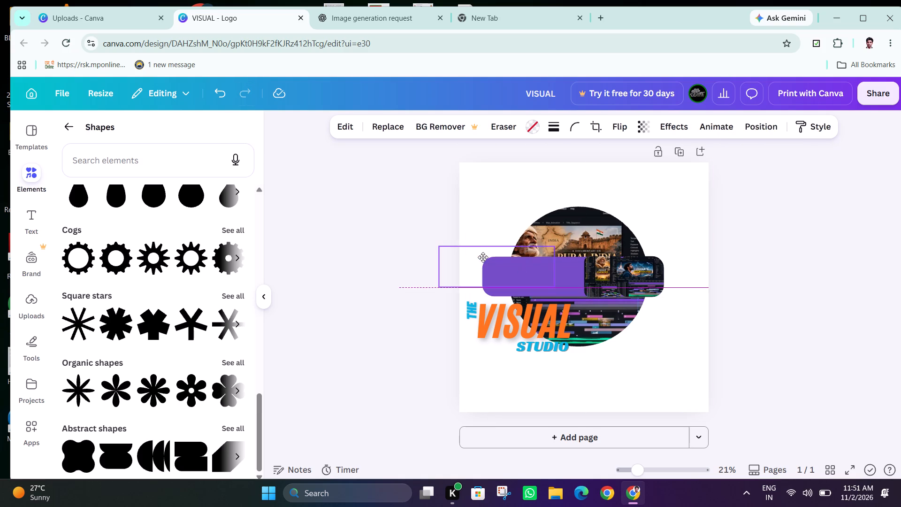
left_click_drag(483, 257, 492, 209)
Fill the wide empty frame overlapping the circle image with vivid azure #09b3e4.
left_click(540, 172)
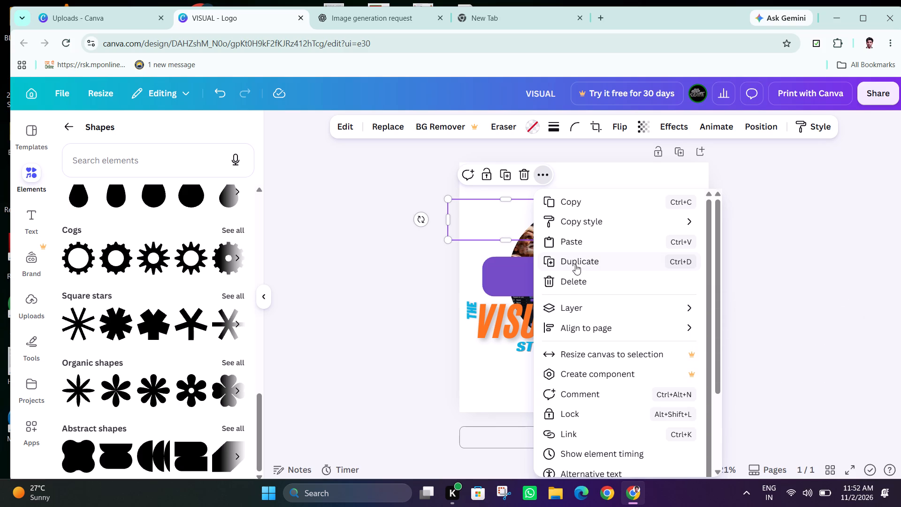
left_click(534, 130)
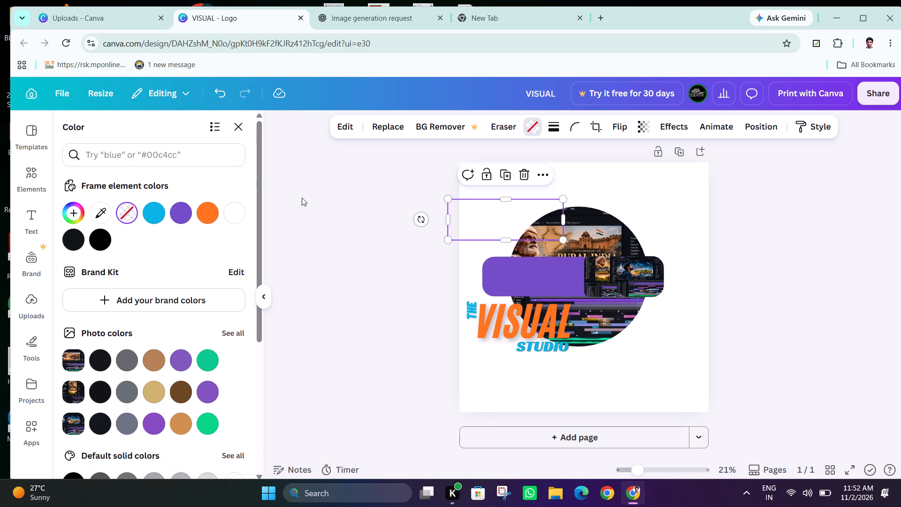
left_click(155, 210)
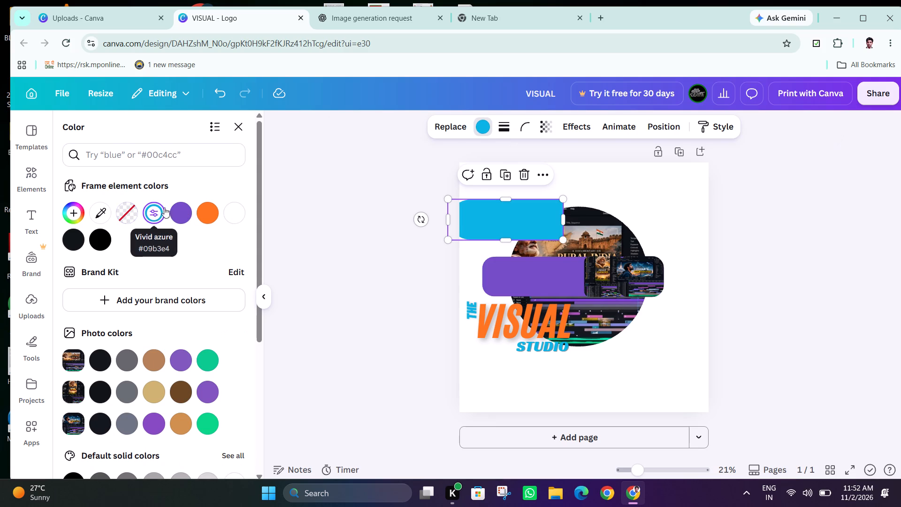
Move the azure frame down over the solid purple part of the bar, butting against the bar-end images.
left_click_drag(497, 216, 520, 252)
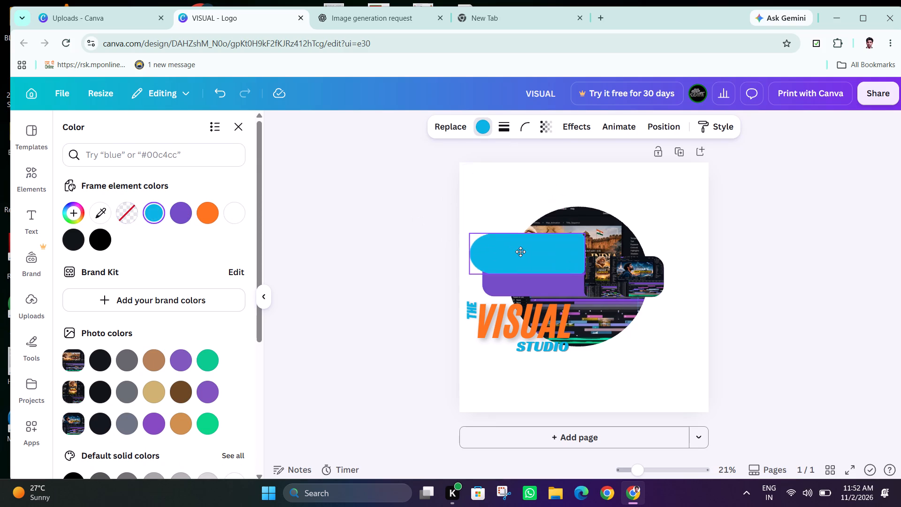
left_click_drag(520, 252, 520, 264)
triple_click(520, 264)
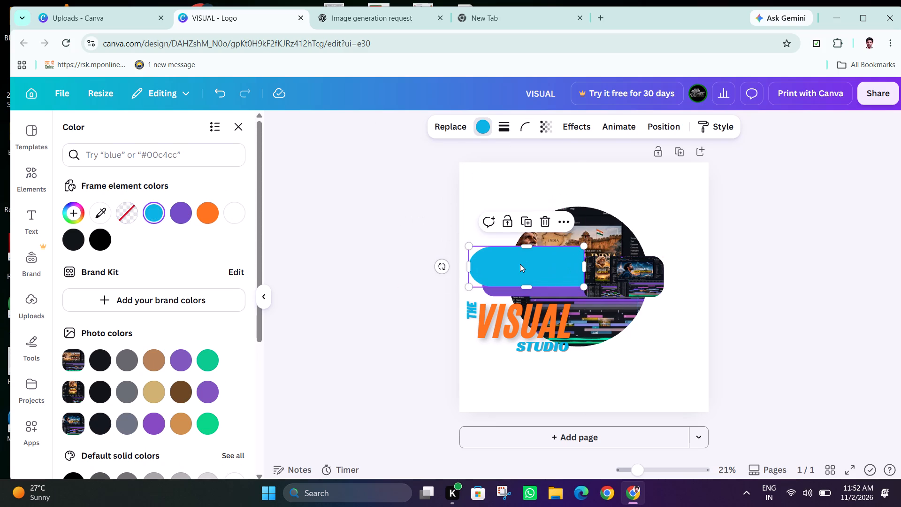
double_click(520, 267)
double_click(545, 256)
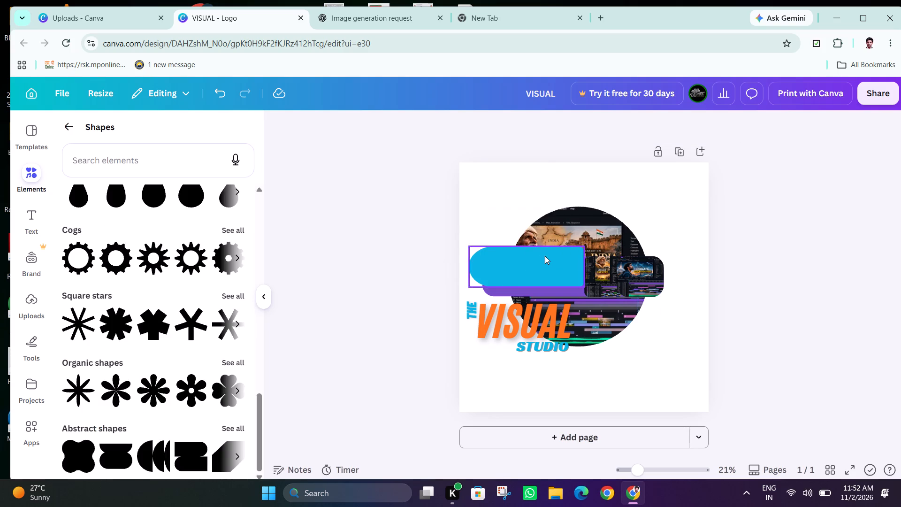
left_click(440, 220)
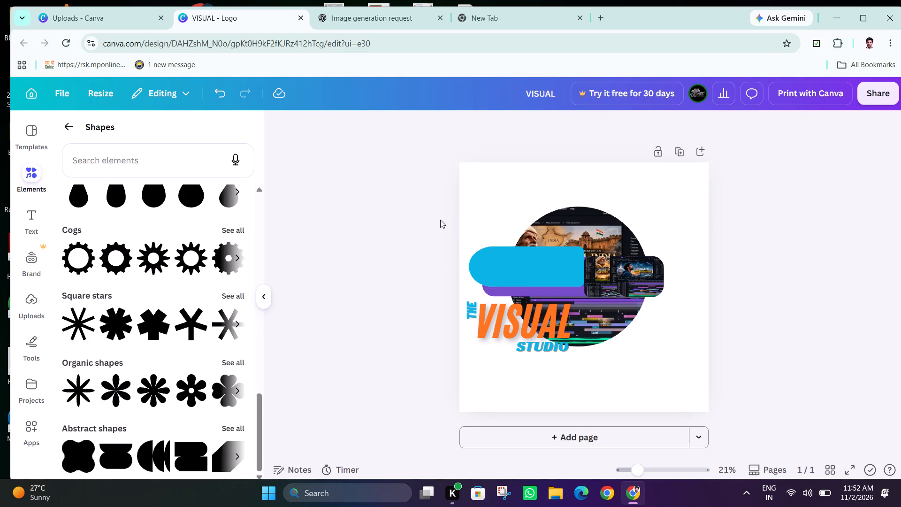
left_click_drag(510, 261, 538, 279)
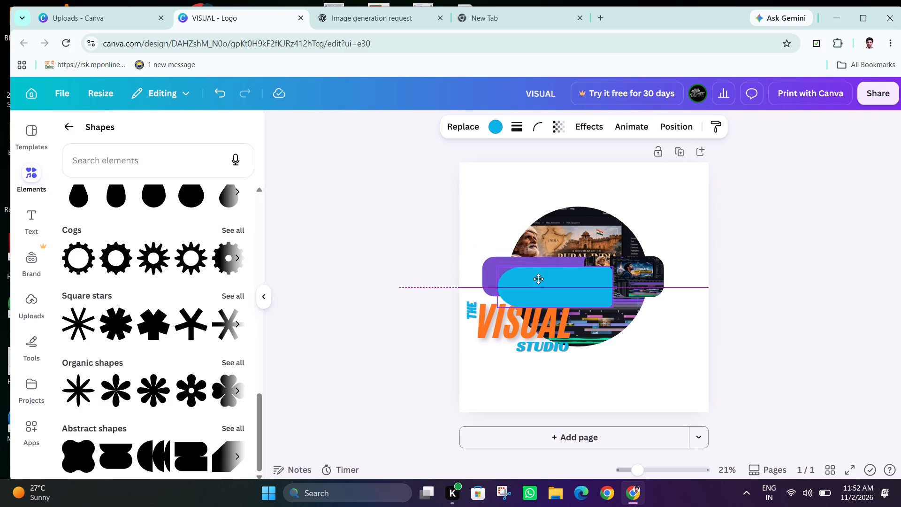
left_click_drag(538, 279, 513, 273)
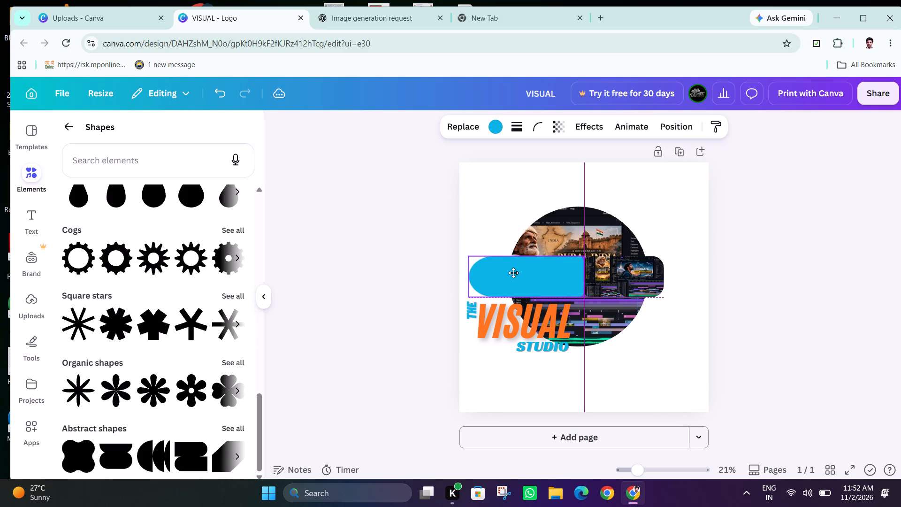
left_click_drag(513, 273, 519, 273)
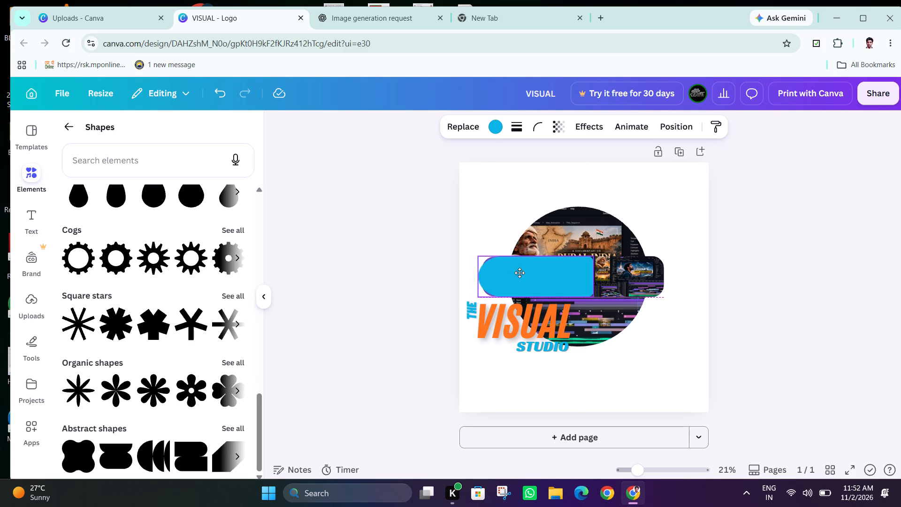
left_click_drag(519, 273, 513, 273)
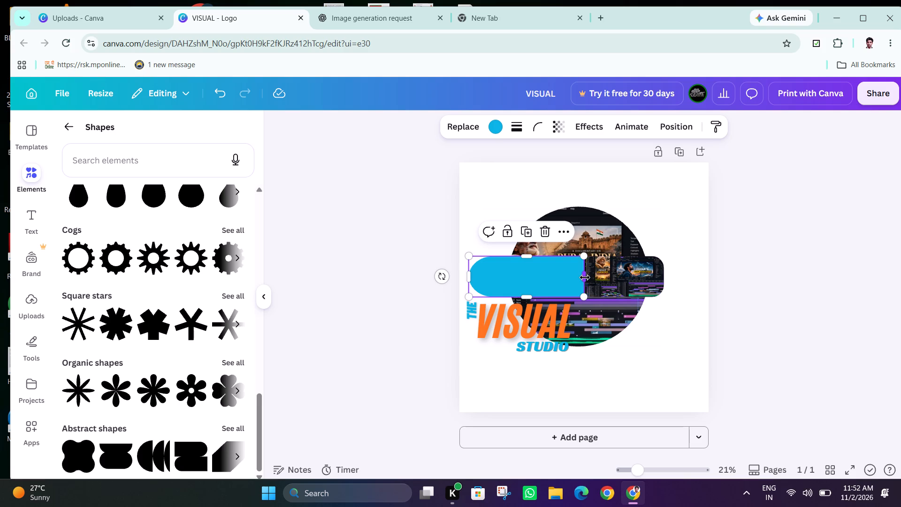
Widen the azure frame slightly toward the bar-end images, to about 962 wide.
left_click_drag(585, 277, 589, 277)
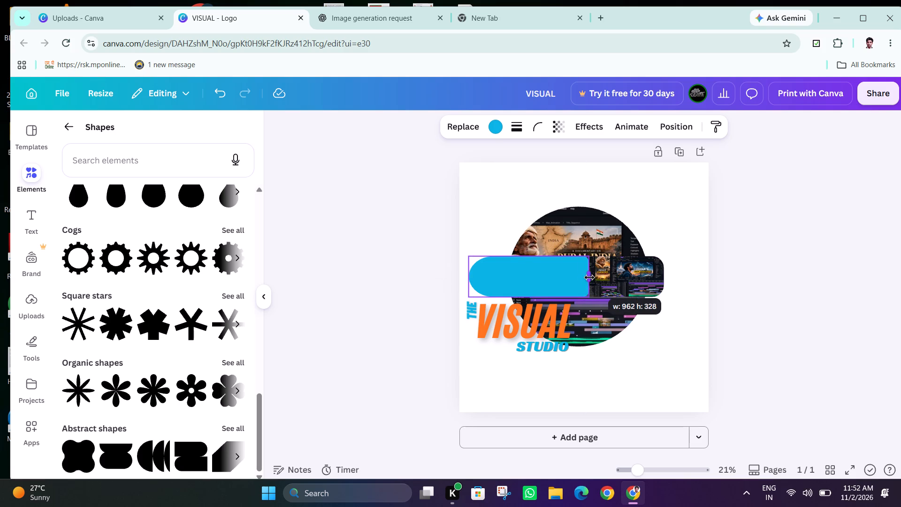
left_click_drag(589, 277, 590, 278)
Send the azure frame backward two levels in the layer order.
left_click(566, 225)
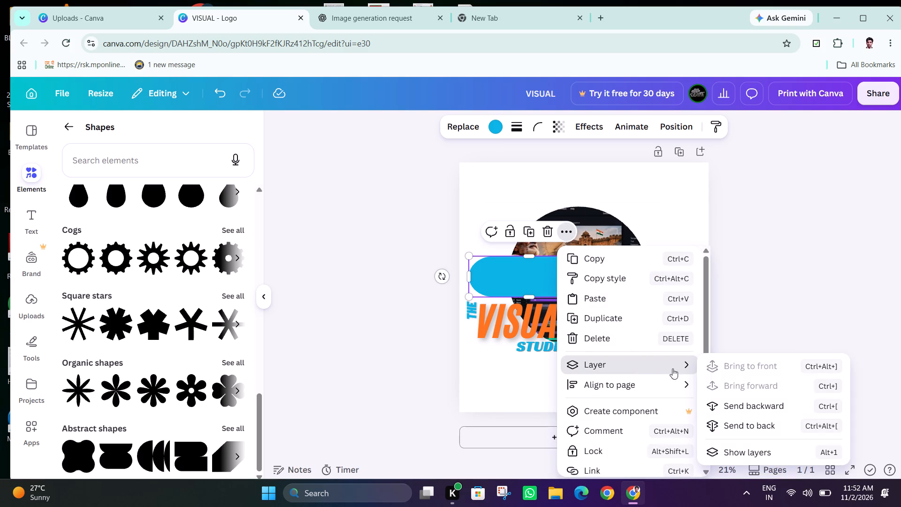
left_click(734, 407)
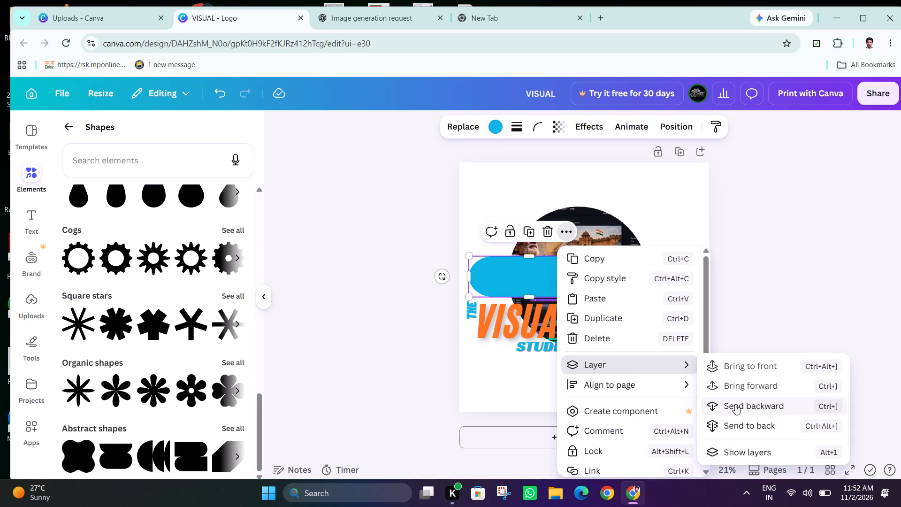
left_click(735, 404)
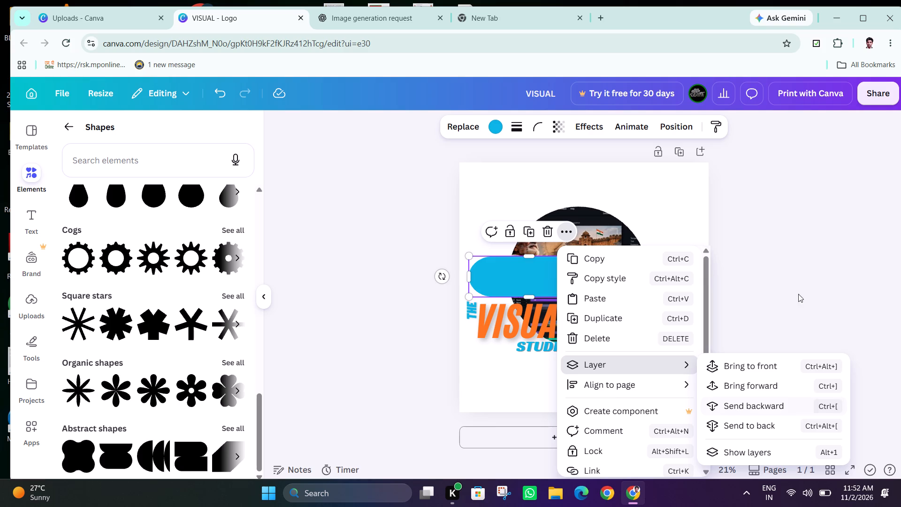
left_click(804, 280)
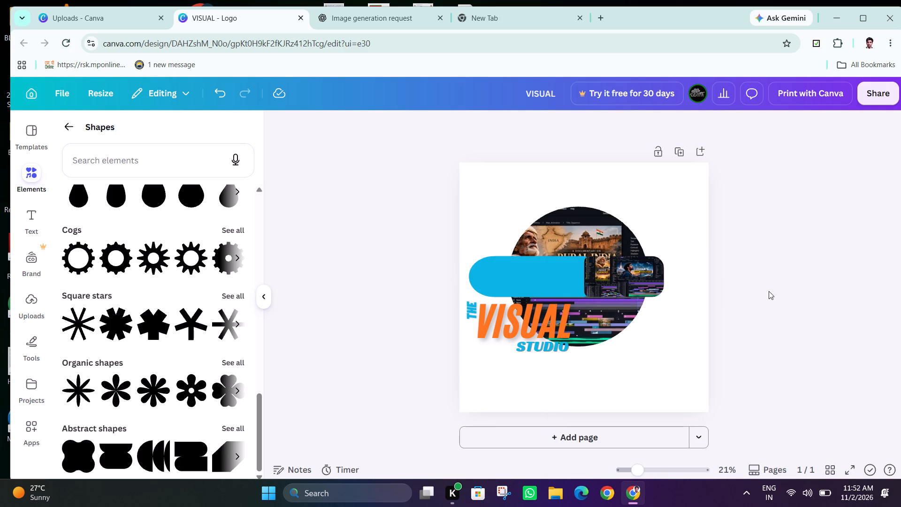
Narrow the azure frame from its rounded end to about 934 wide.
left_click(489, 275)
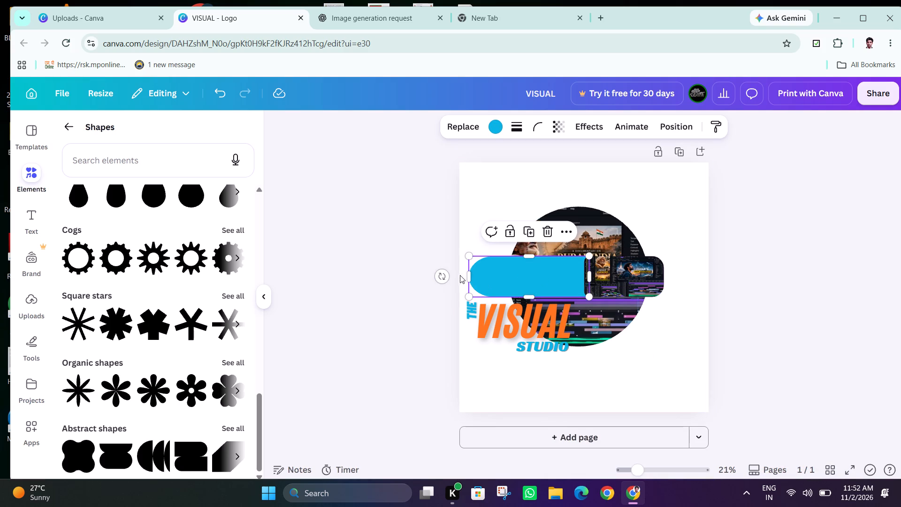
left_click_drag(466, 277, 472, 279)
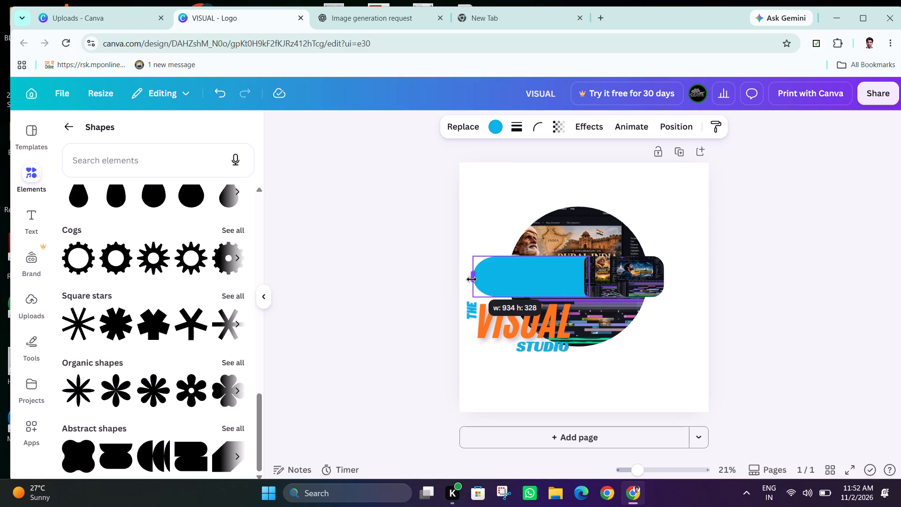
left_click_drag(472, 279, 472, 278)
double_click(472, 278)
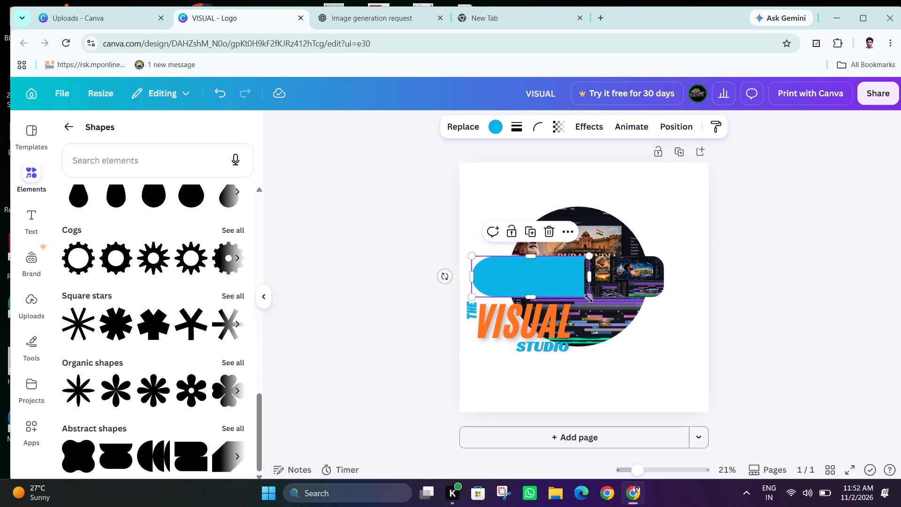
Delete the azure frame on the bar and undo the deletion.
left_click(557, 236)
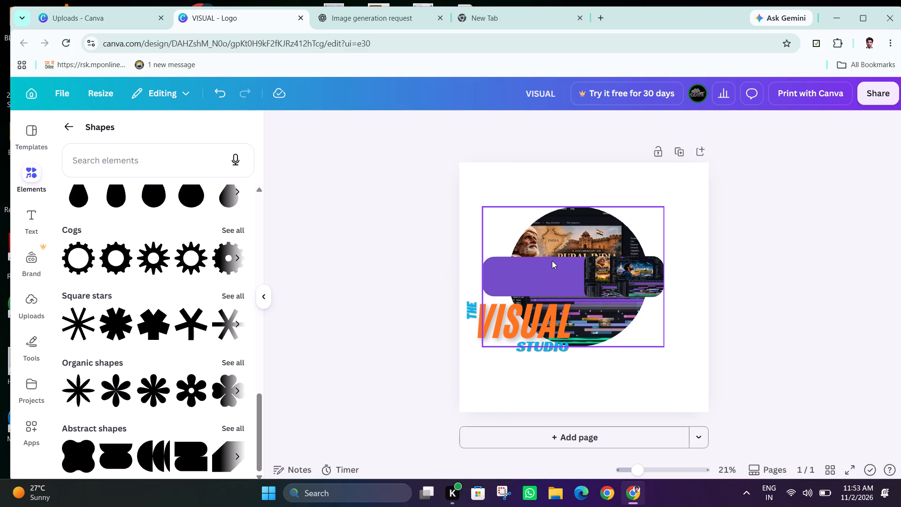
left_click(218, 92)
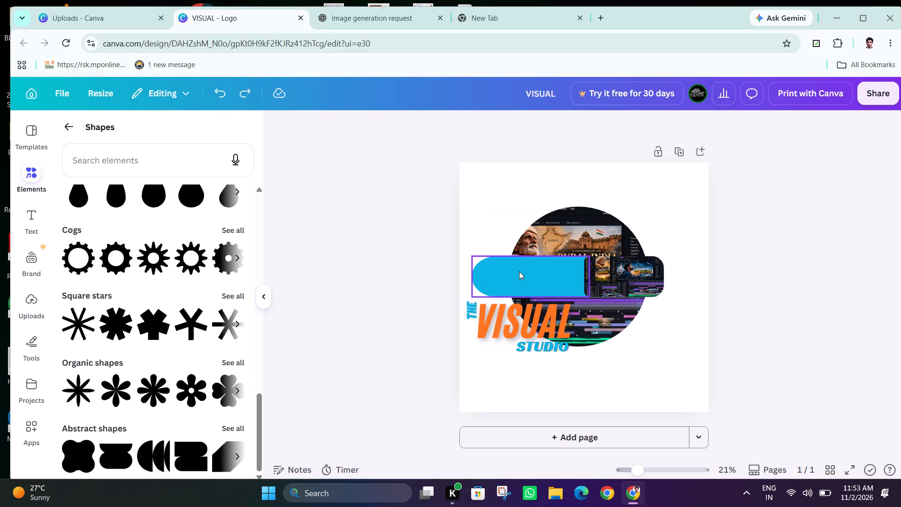
Examine the additional options available for the azure frame on the bar.
left_click(519, 271)
left_click(572, 234)
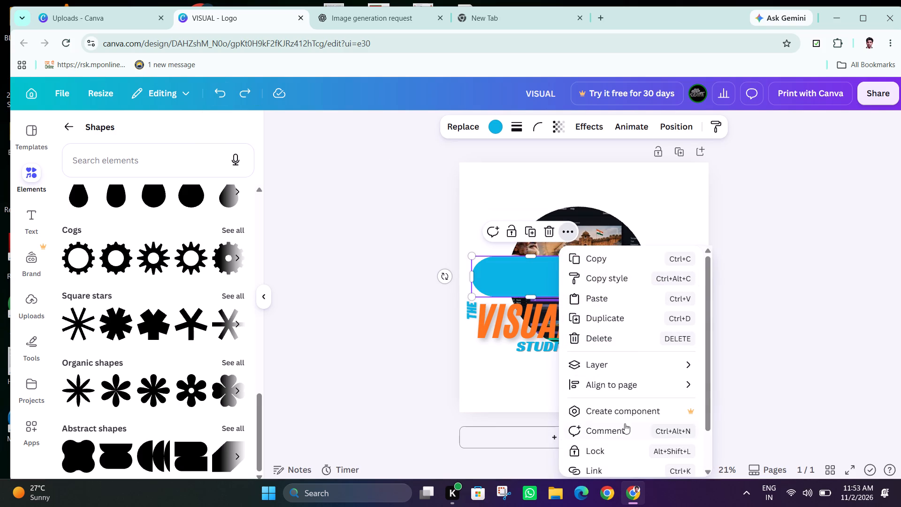
scroll(637, 399, "down", 1)
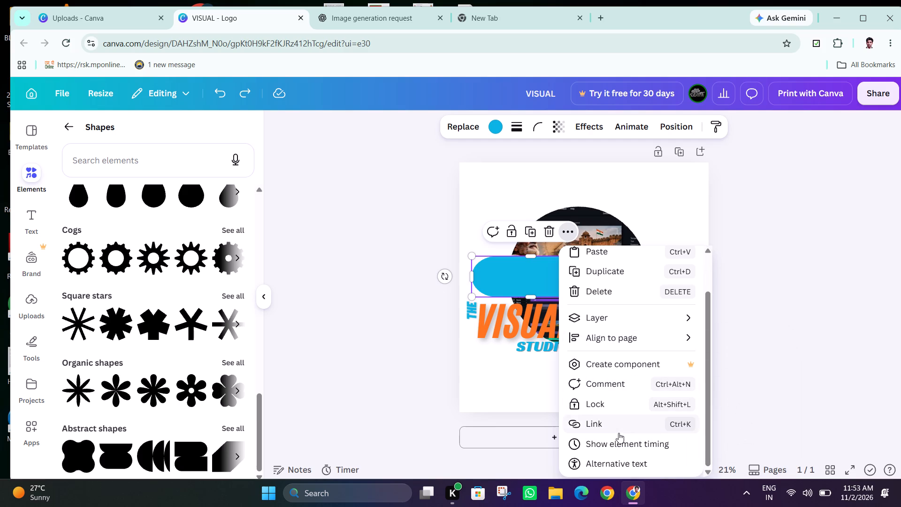
scroll(618, 433, "down", 2)
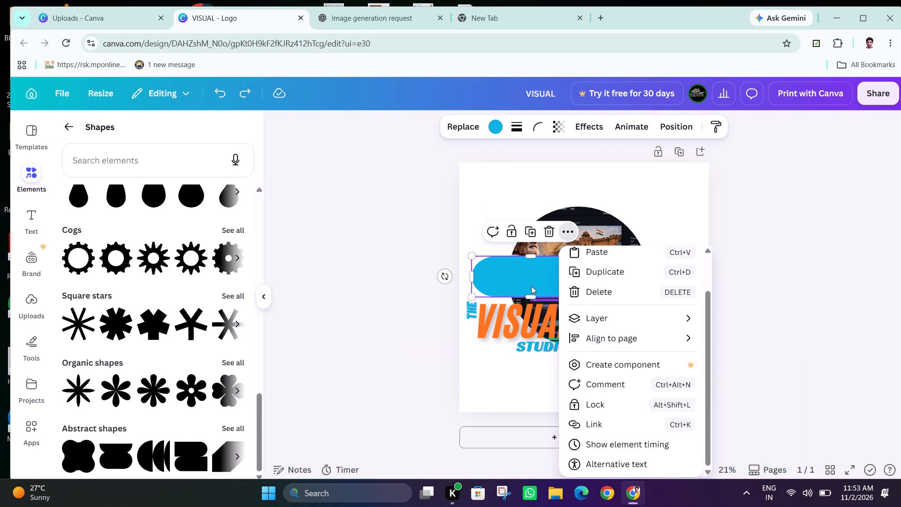
left_click(531, 285)
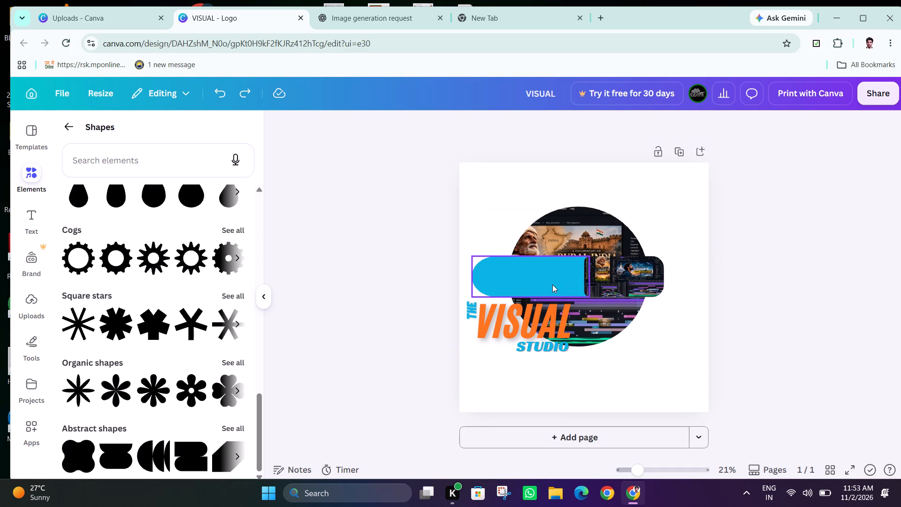
left_click(551, 284)
left_click(572, 232)
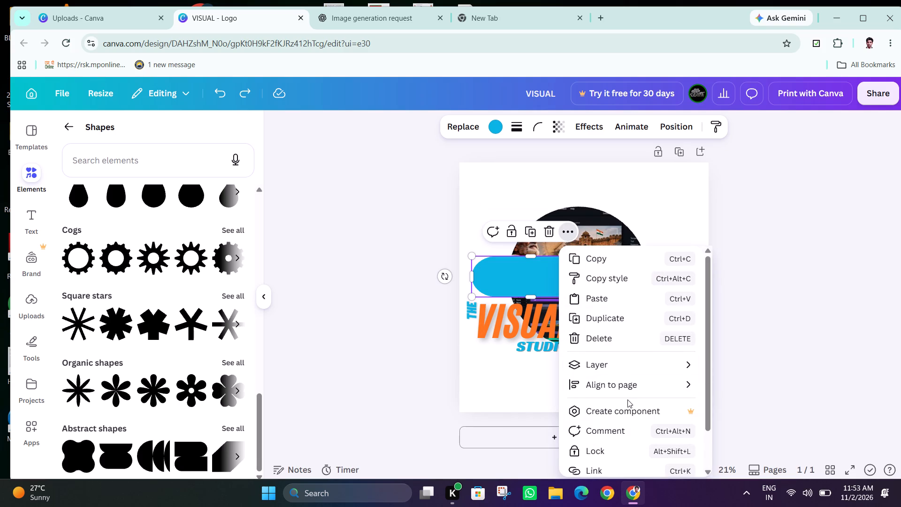
scroll(627, 401, "down", 1)
scroll(627, 401, "up", 1)
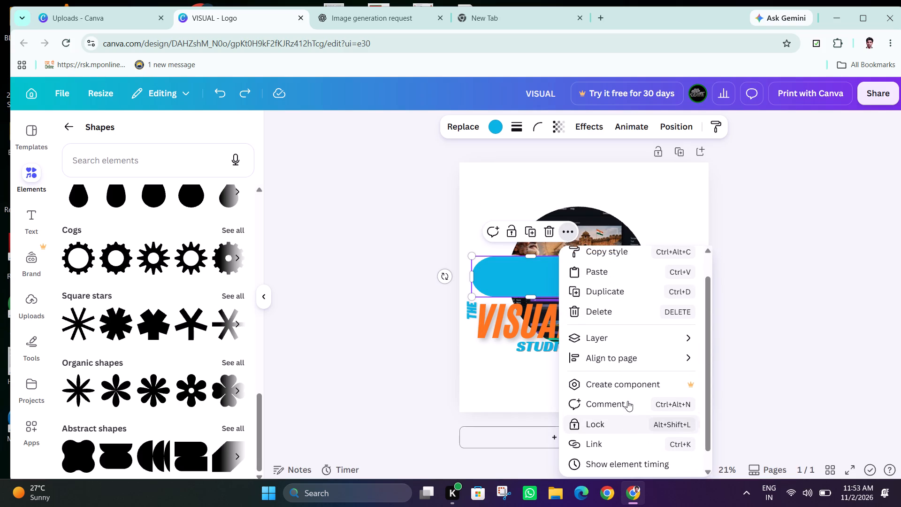
scroll(627, 401, "up", 2)
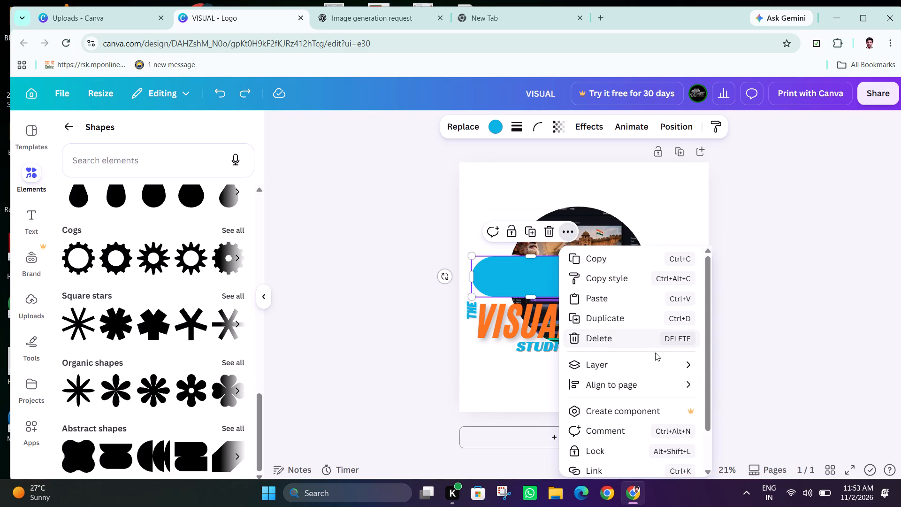
left_click(411, 347)
Delete the azure frame covering the purple part of the bar.
left_click(532, 264)
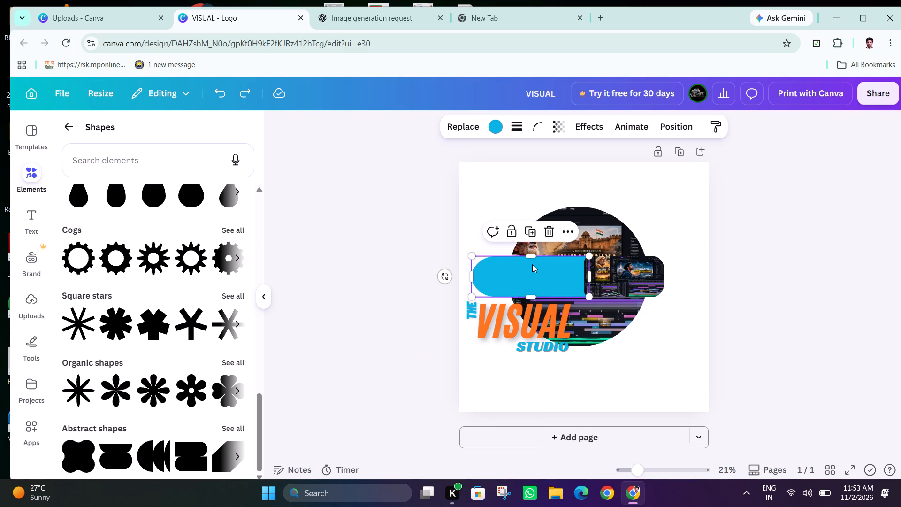
left_click(532, 264)
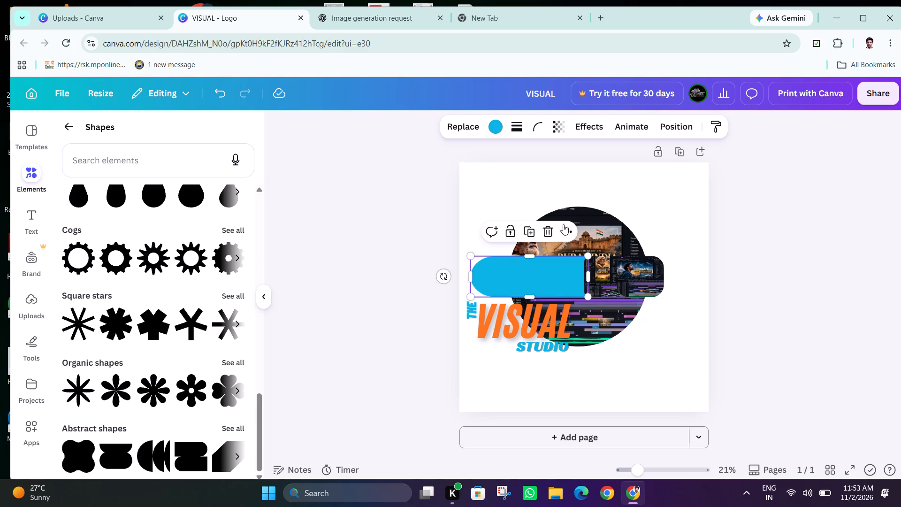
left_click(564, 224)
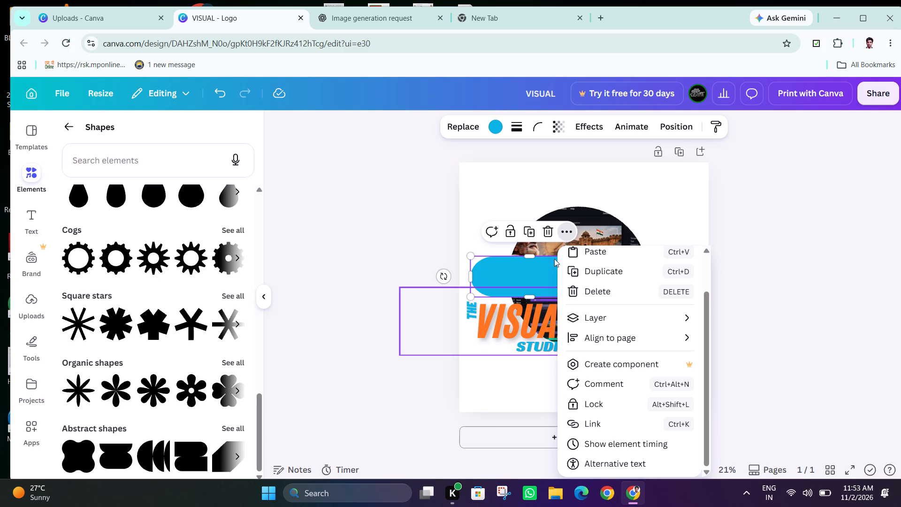
left_click(550, 233)
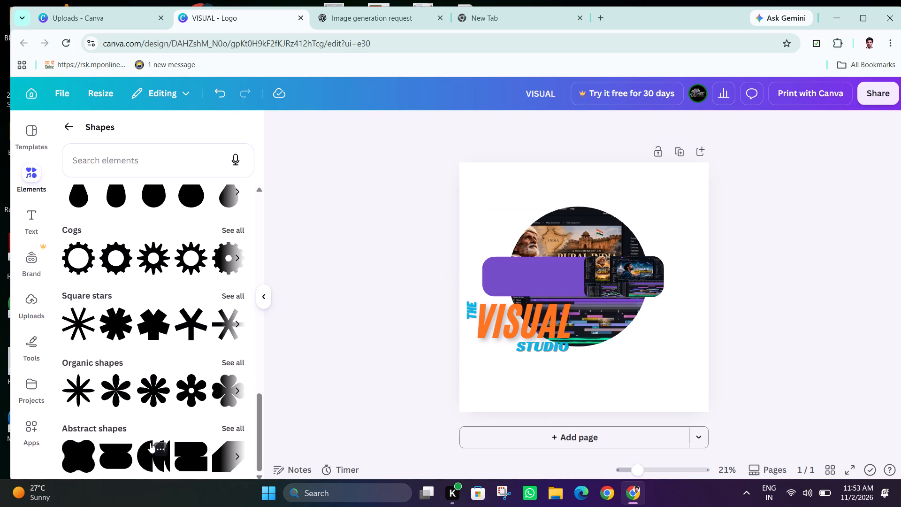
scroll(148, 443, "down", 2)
Examine the abstract shapes and the other shape categories for a shape suited to the purple part of the bar.
scroll(148, 448, "down", 1)
left_click(237, 456)
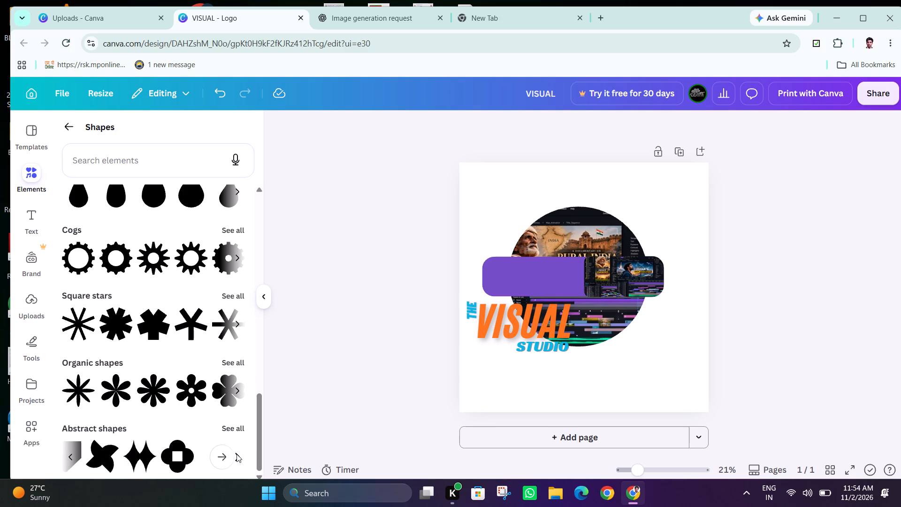
left_click(237, 454)
left_click(231, 453)
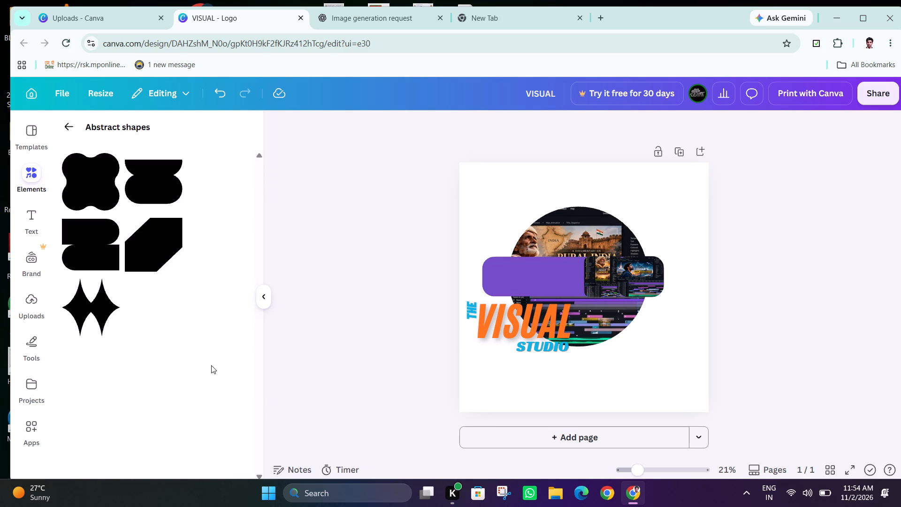
left_click(68, 121)
scroll(147, 260, "up", 2)
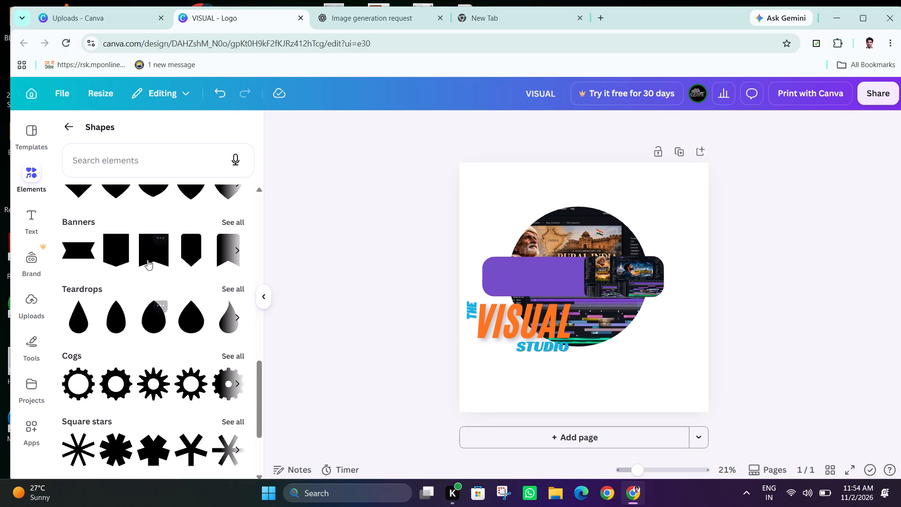
scroll(147, 260, "up", 3)
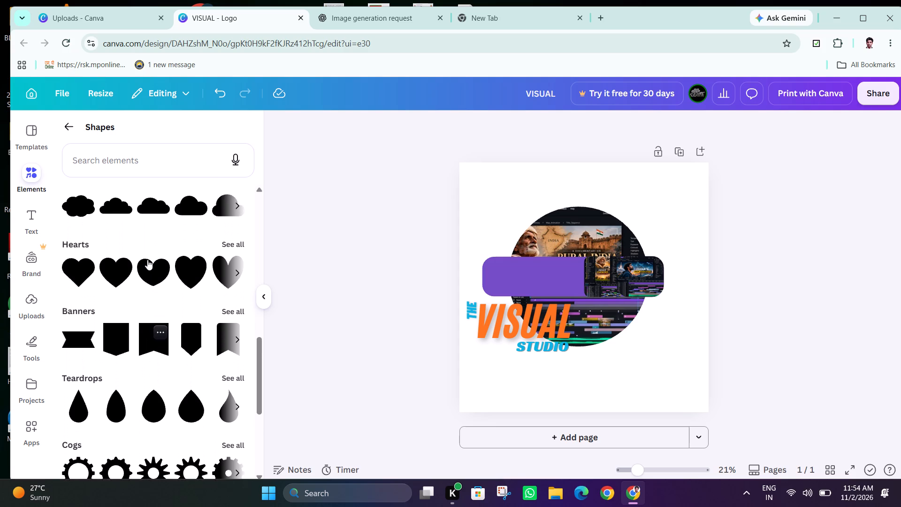
scroll(147, 260, "up", 2)
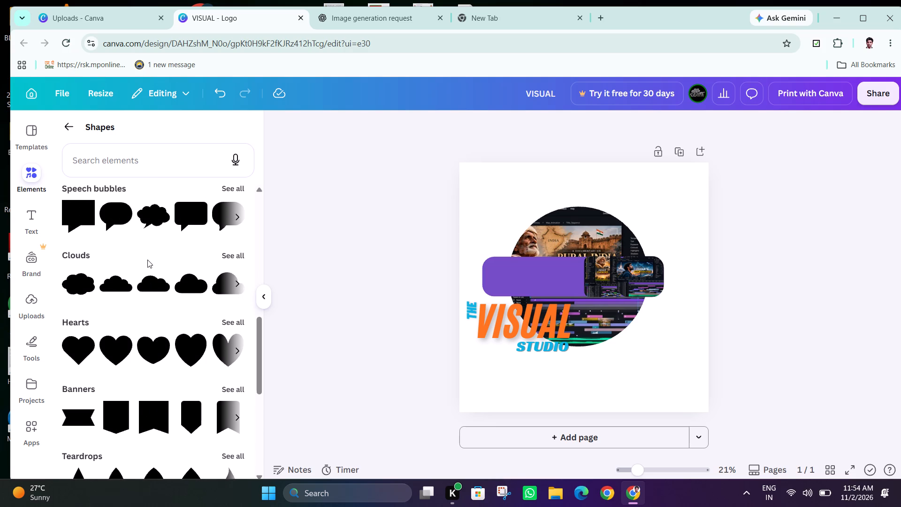
scroll(147, 260, "up", 2)
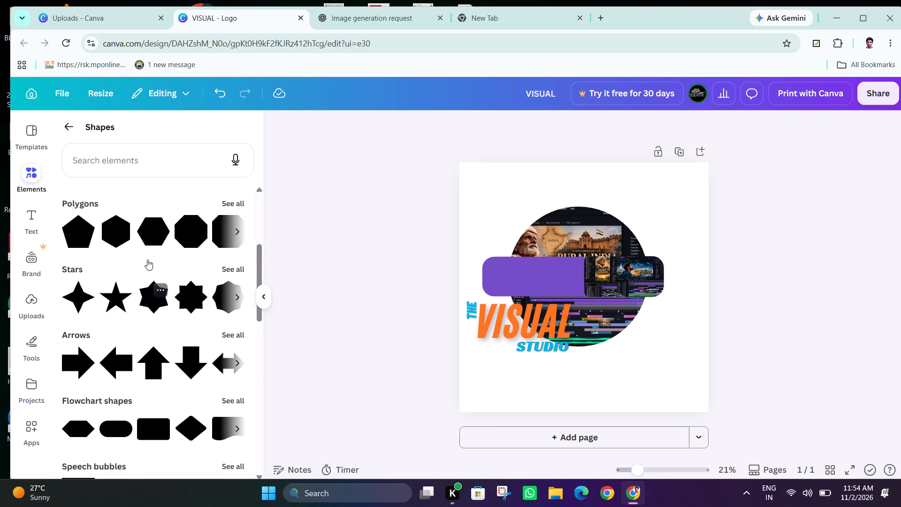
scroll(147, 260, "up", 3)
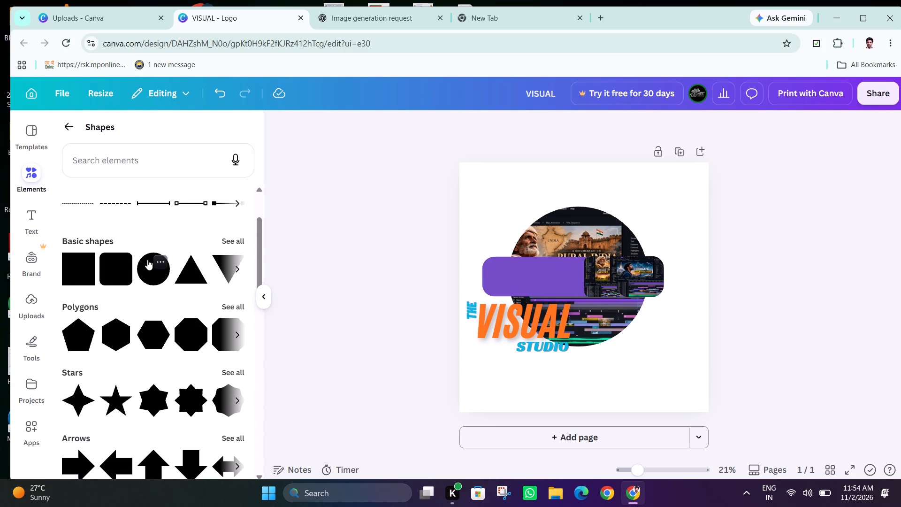
Add the Flowchart Process shape over the purple part of the bar, aligned with the bar's outer end.
scroll(147, 260, "down", 1)
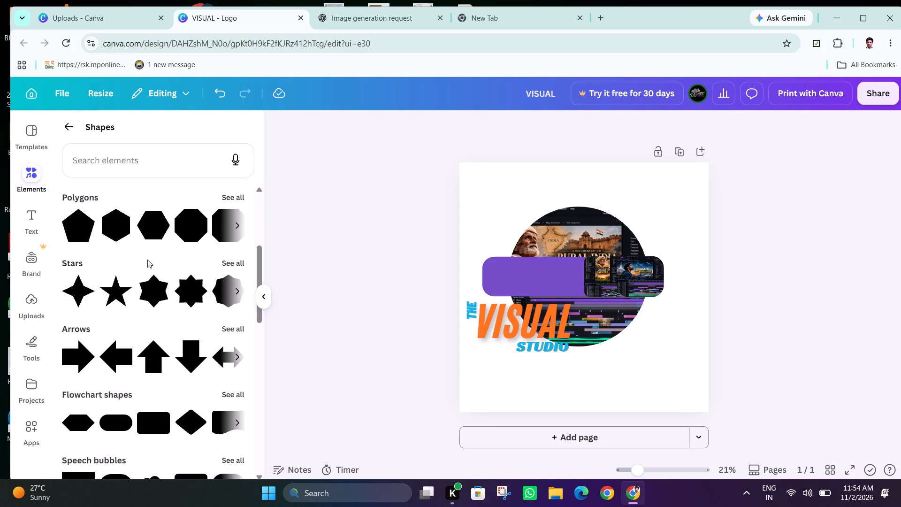
scroll(147, 260, "down", 1)
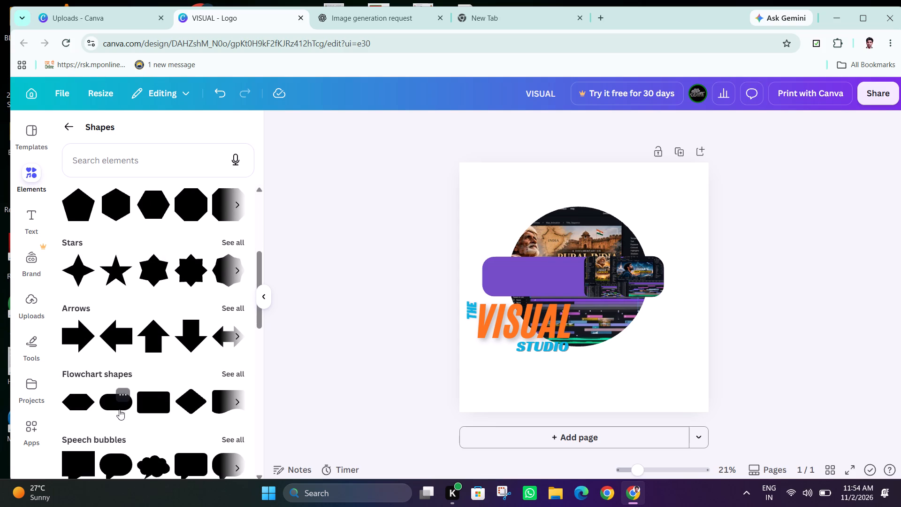
scroll(135, 418, "down", 1)
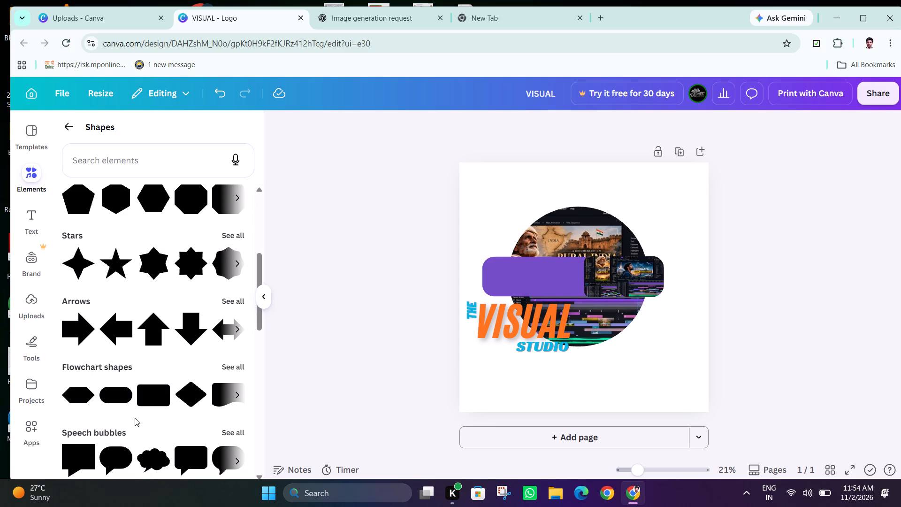
scroll(135, 418, "down", 1)
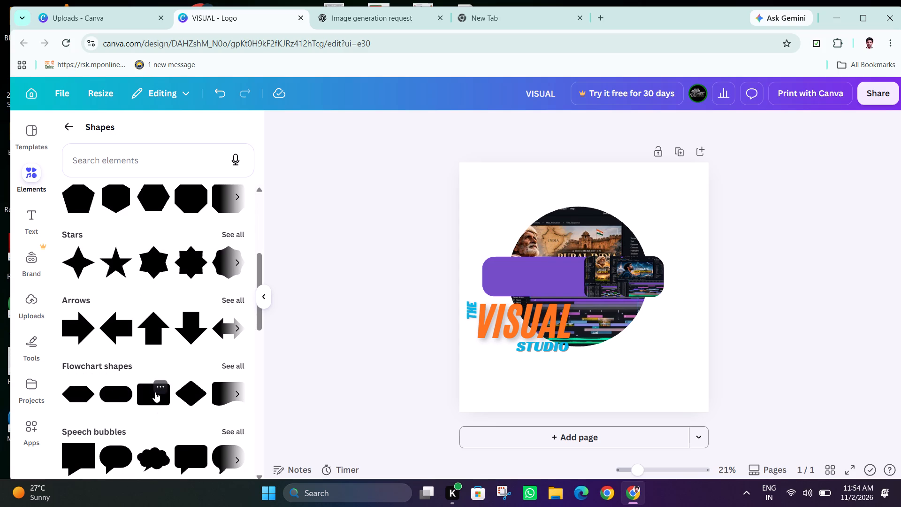
left_click(155, 392)
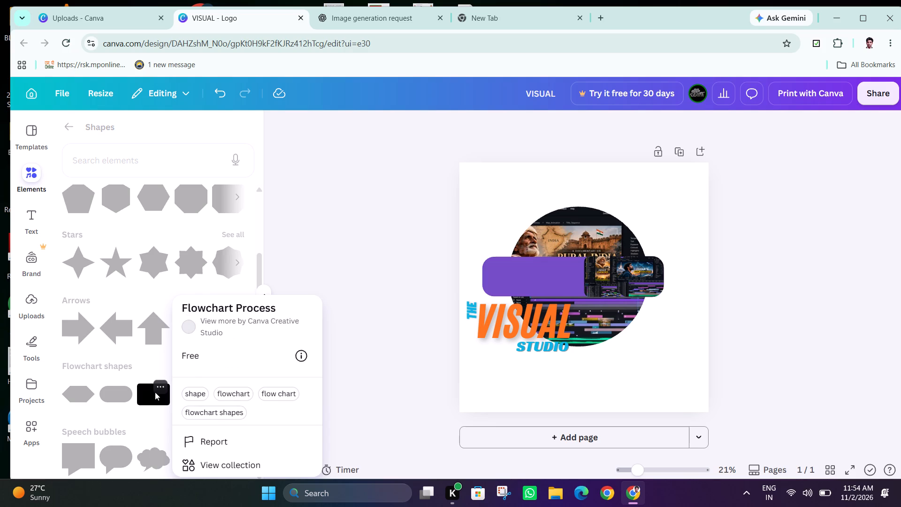
left_click(155, 392)
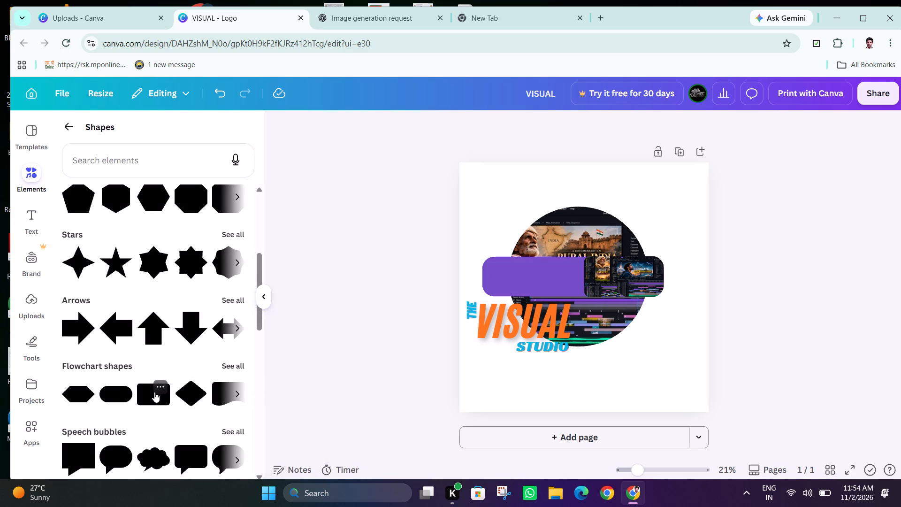
left_click_drag(144, 397, 510, 341)
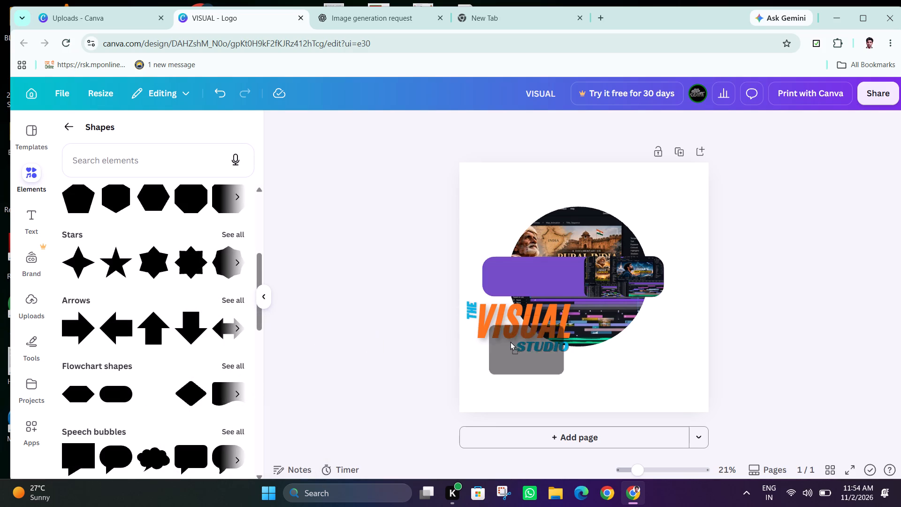
left_click_drag(510, 341, 489, 263)
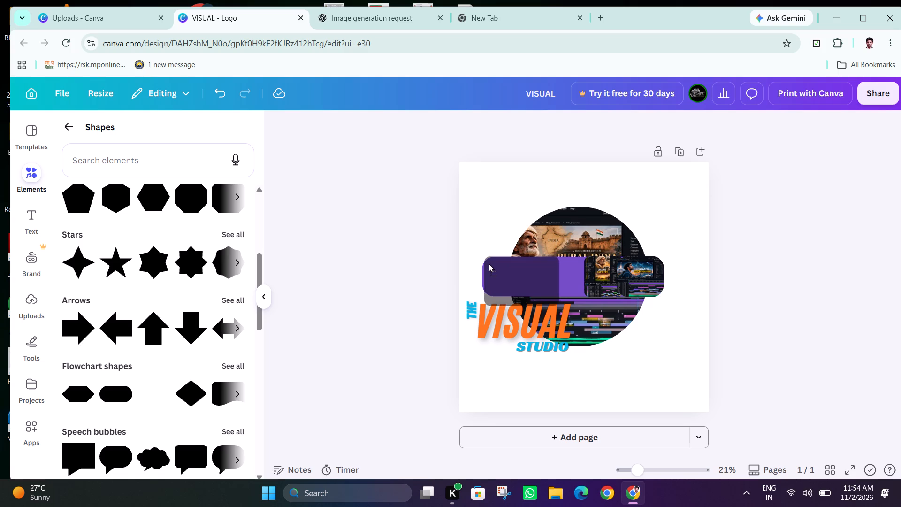
left_click_drag(489, 263, 489, 262)
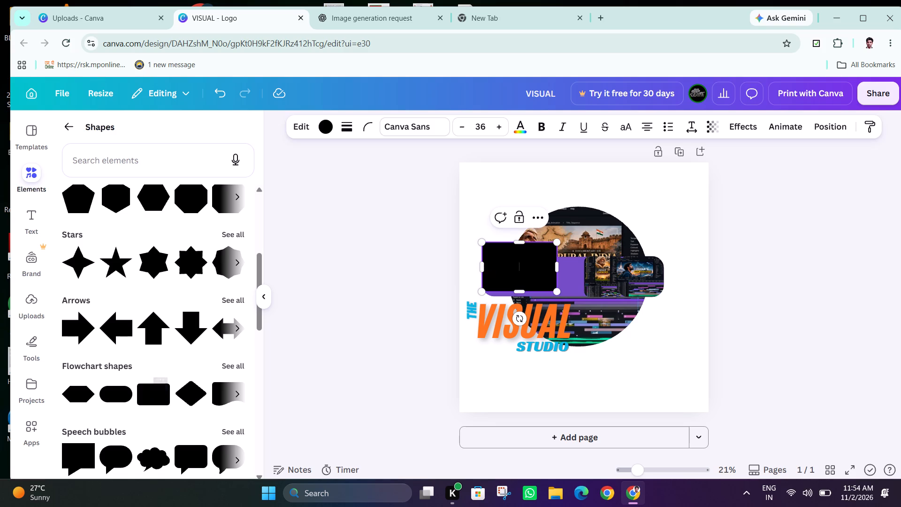
Resize the black rectangle to the bar's height of about 328 and widen it to cover the whole purple part.
left_click_drag(519, 290, 519, 292)
left_click_drag(519, 292, 523, 294)
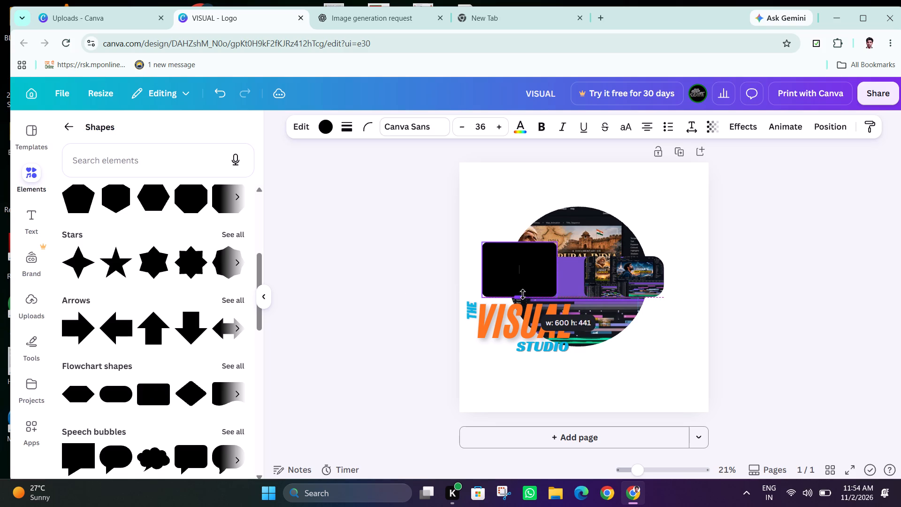
left_click_drag(523, 294, 522, 294)
left_click_drag(521, 239, 519, 253)
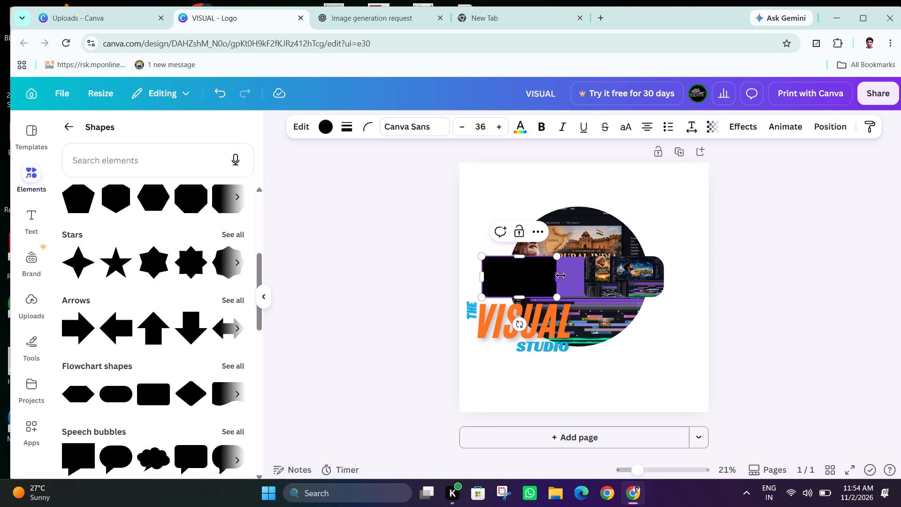
left_click_drag(561, 276, 586, 276)
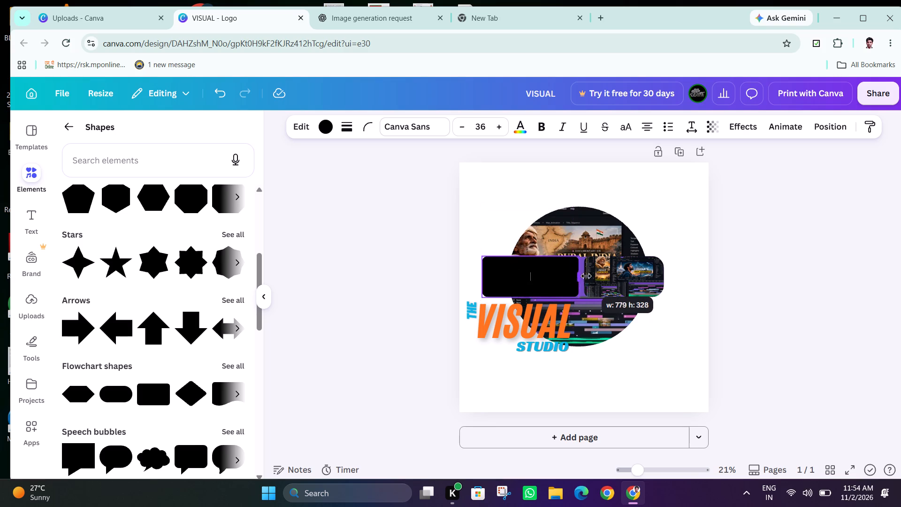
left_click_drag(586, 276, 596, 277)
Change the black rectangle on the bar to an image frame.
left_click(559, 235)
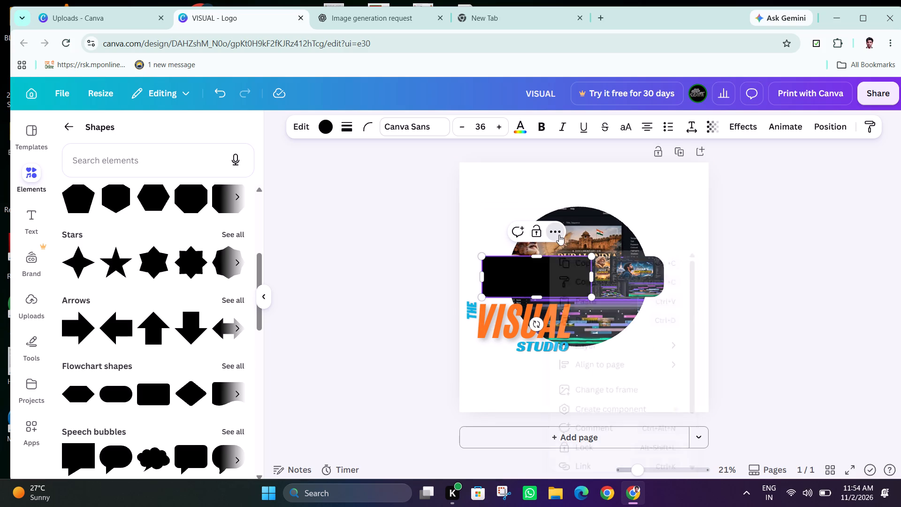
left_click(618, 386)
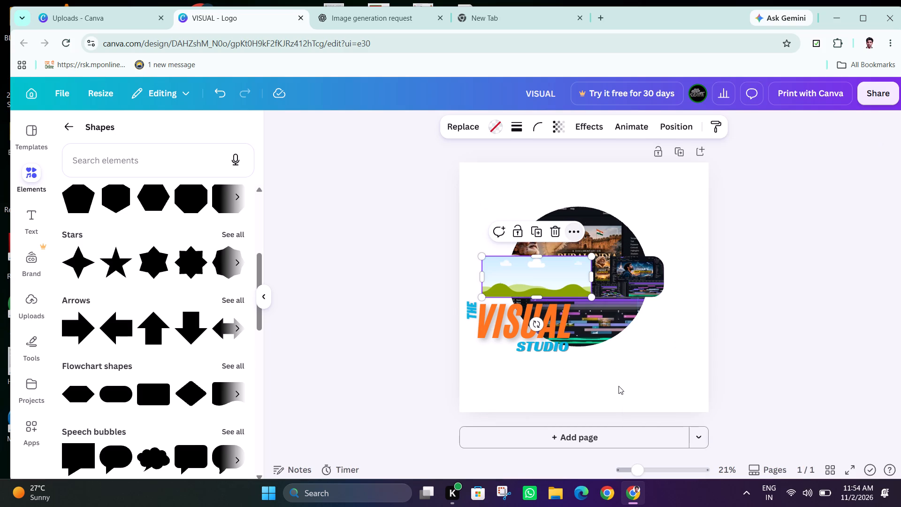
left_click(397, 23)
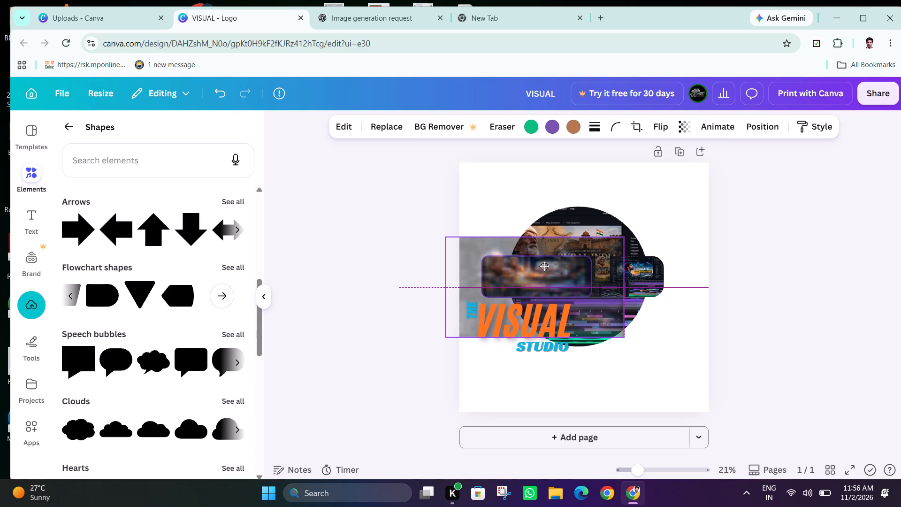
left_click_drag(544, 266, 546, 273)
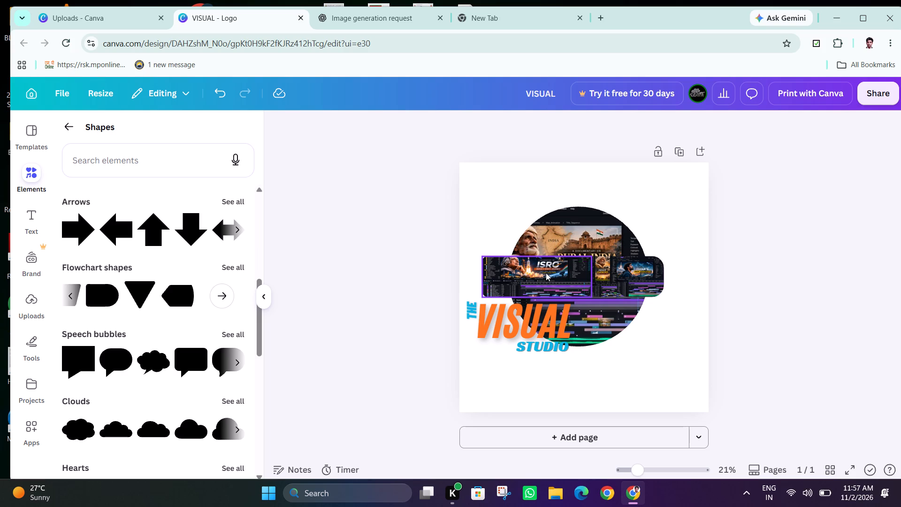
Shift the ISRO image slightly downward inside its bar frame using Crop, and deselect it.
double_click(557, 272)
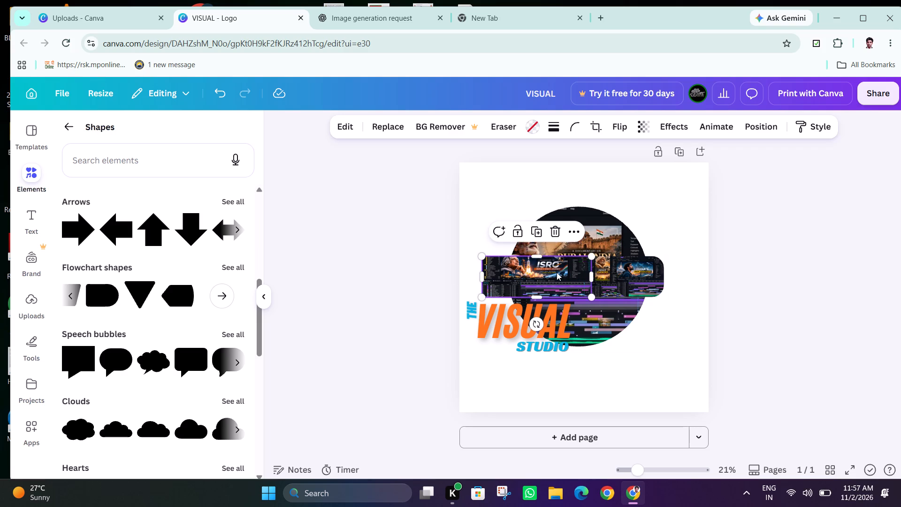
double_click(557, 272)
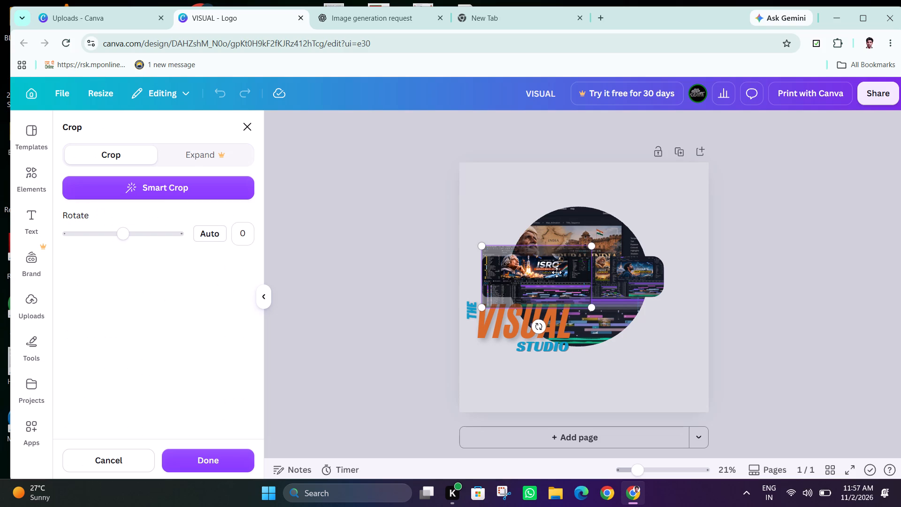
left_click_drag(557, 272, 558, 282)
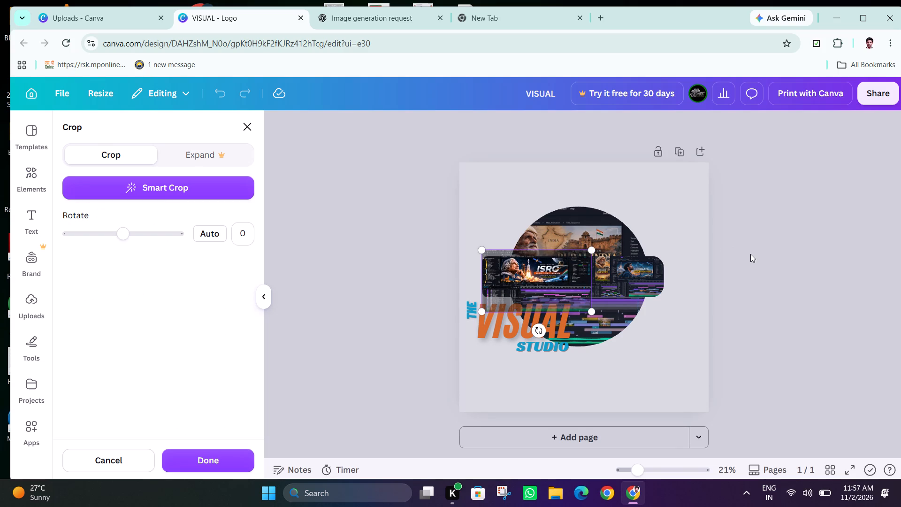
left_click(750, 254)
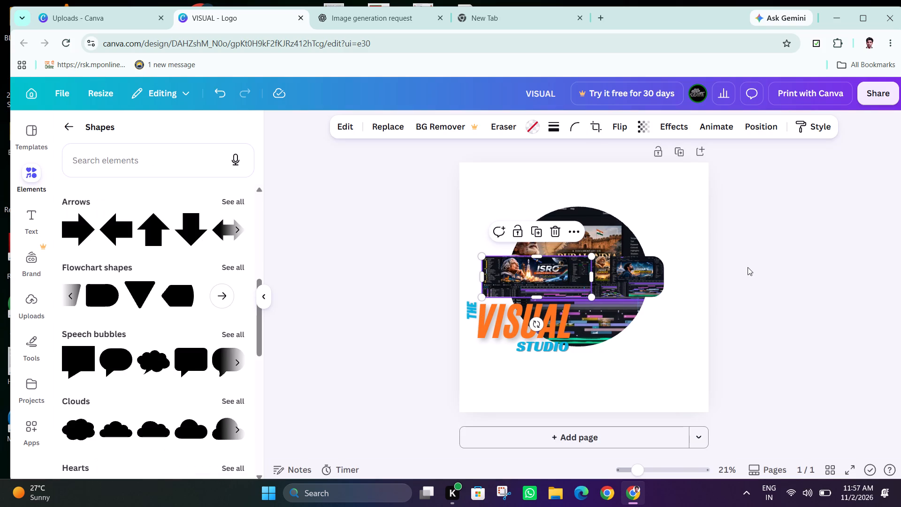
left_click(748, 267)
left_click(420, 299)
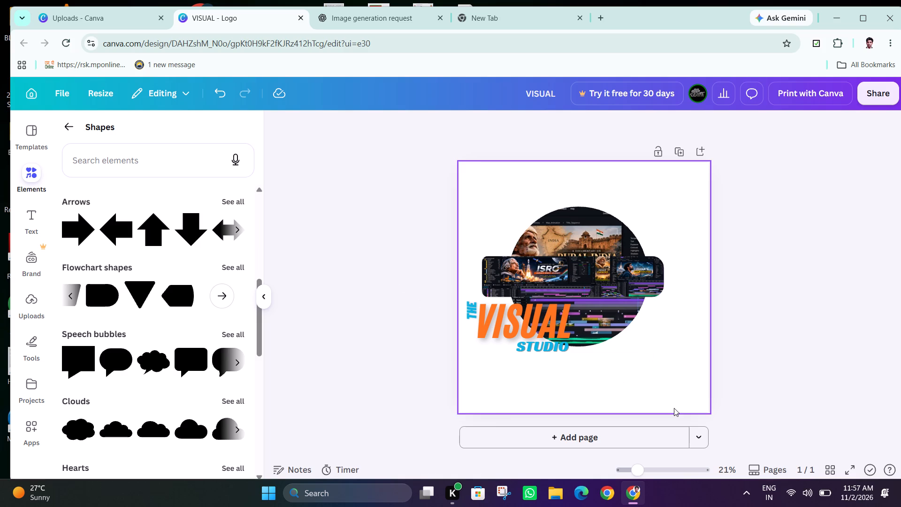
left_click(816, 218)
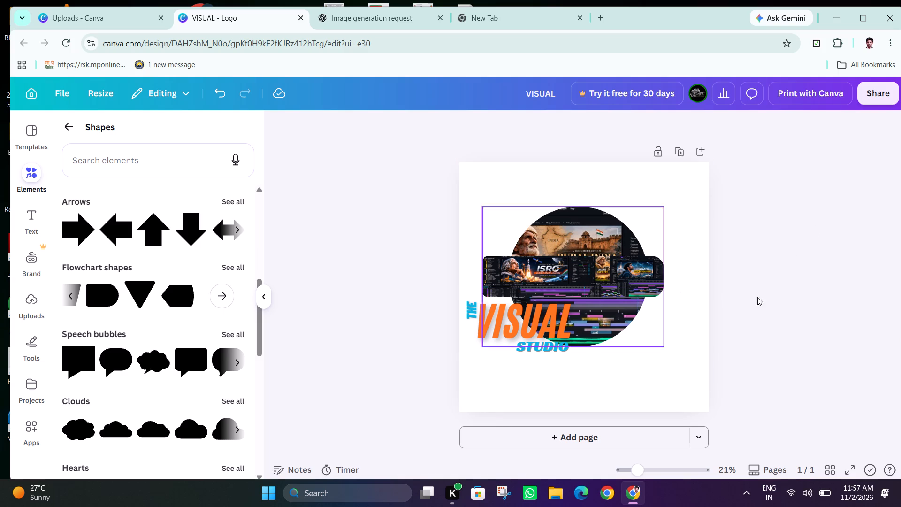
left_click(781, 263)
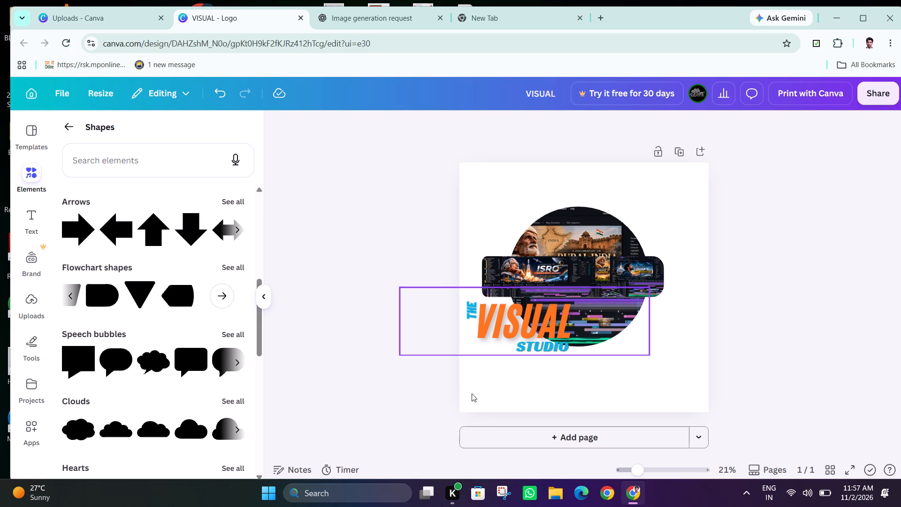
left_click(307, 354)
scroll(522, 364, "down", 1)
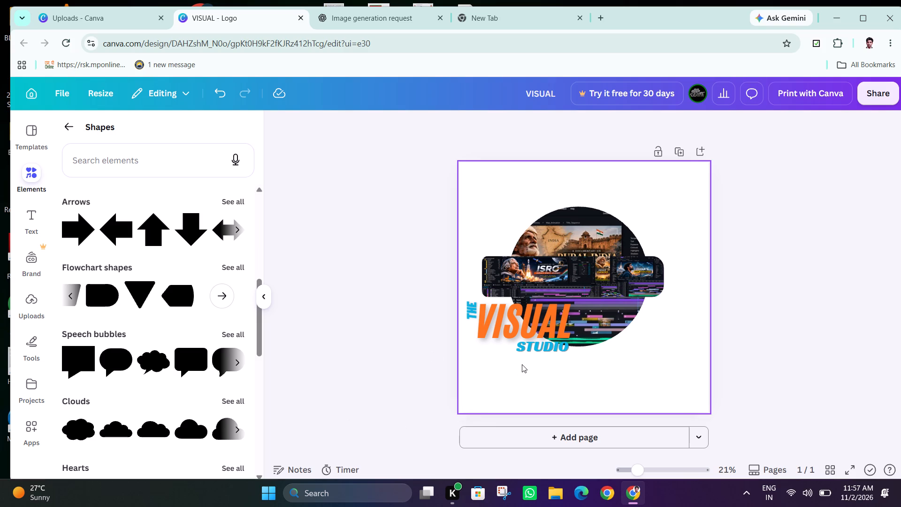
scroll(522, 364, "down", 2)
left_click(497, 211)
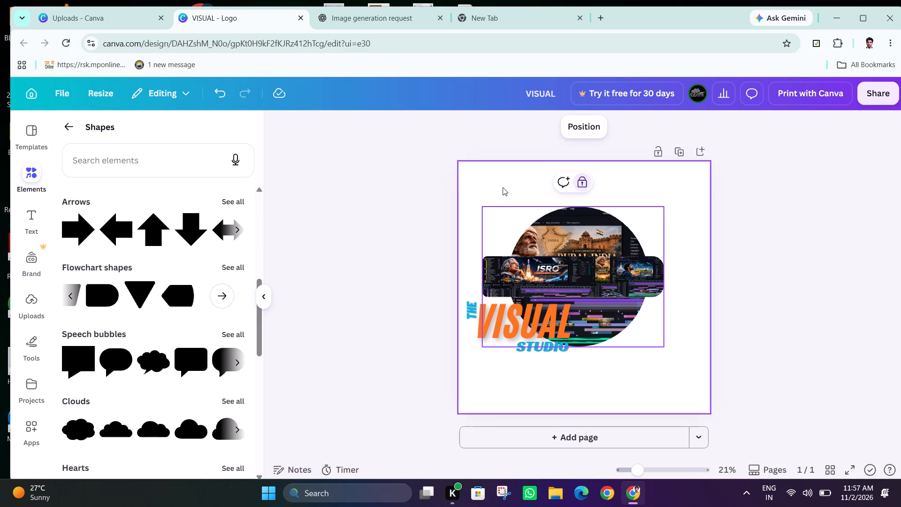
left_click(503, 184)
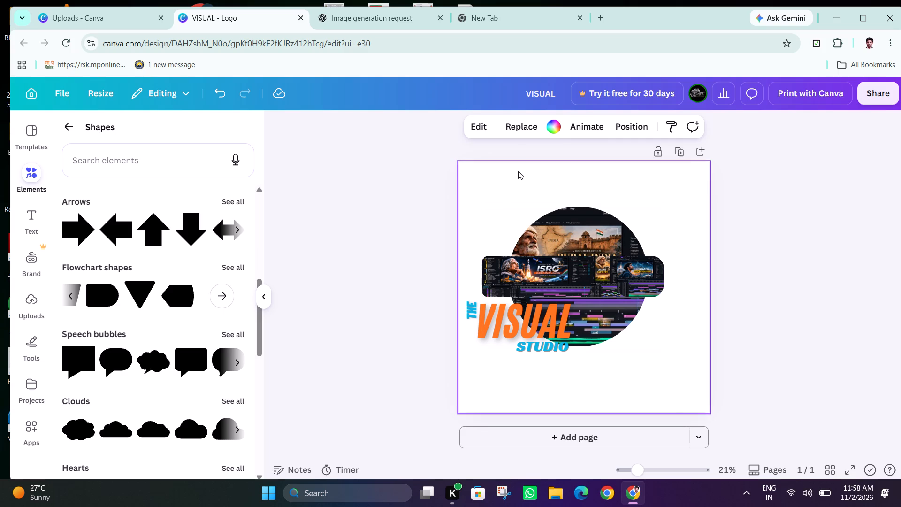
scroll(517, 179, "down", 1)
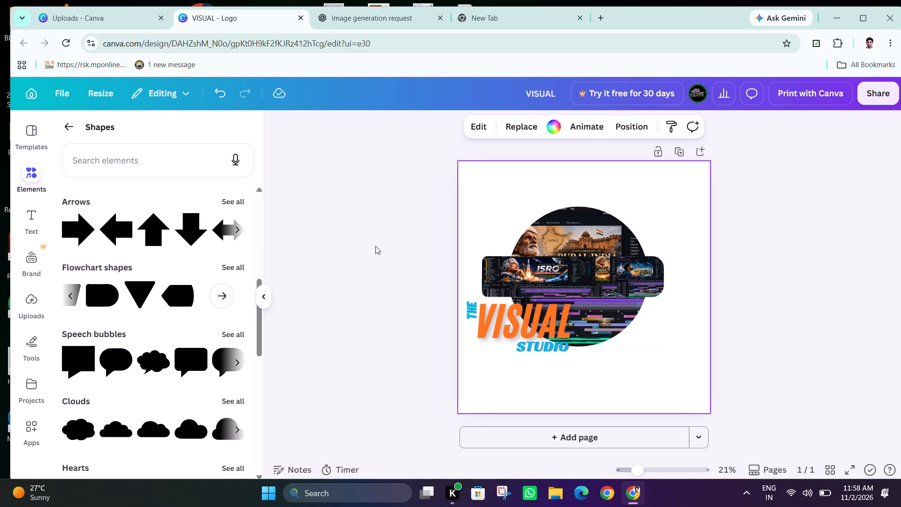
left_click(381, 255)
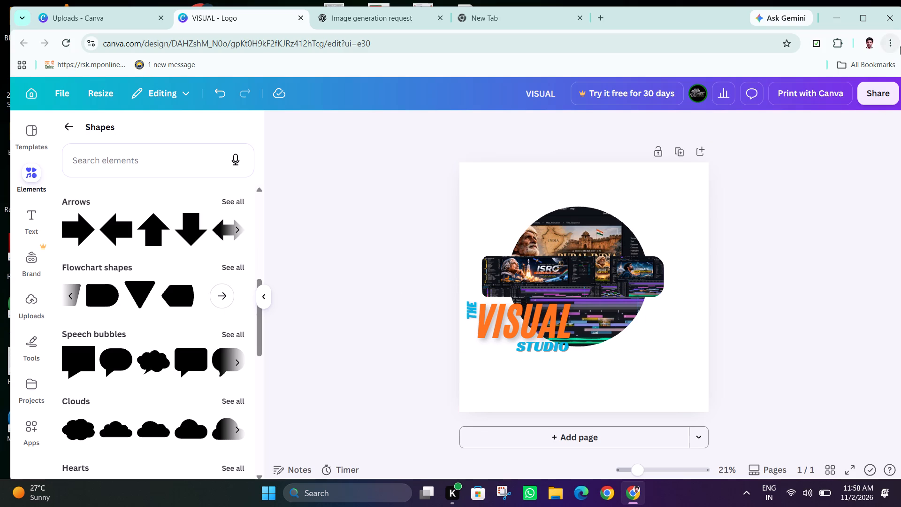
left_click(882, 87)
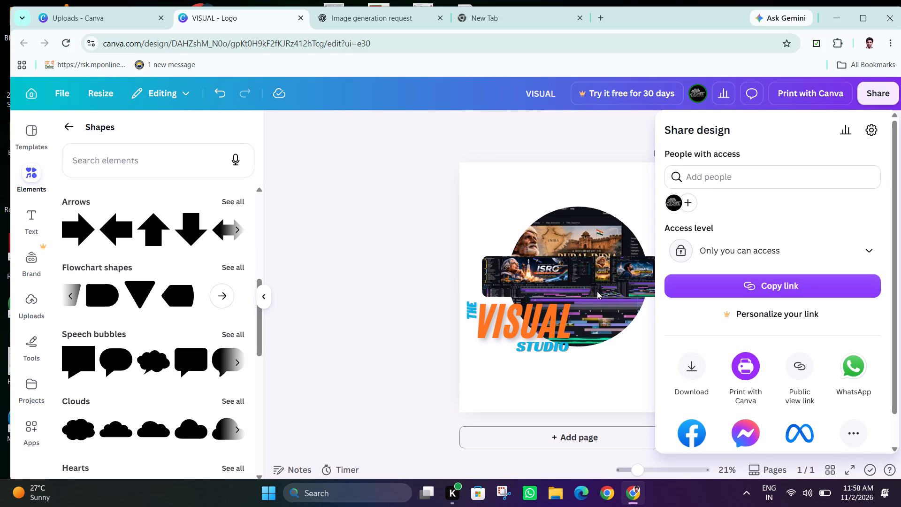